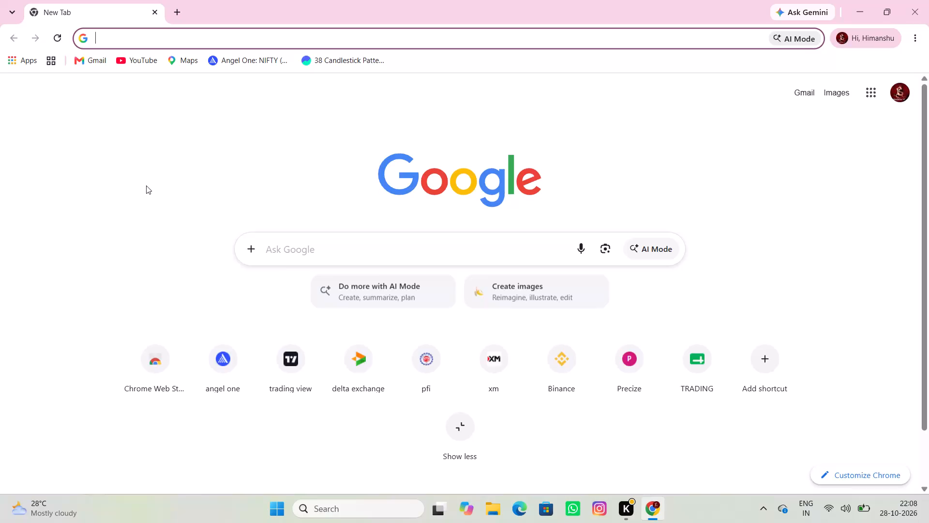
Open the TradingView website from the saved trading view shortcut.
double_click(309, 372)
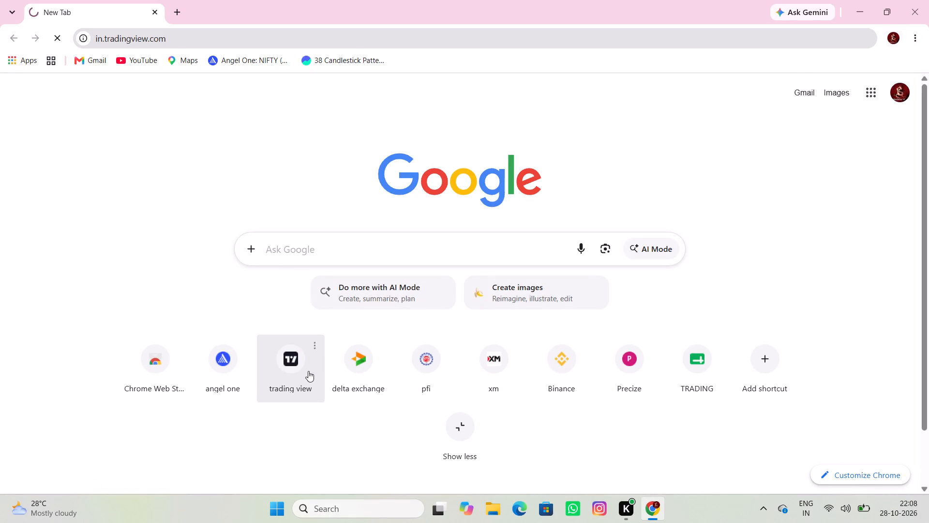
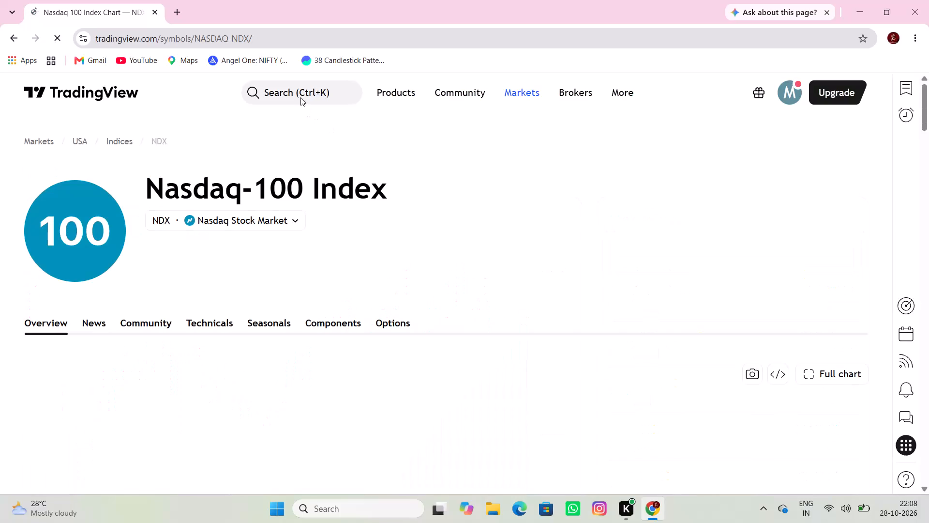
Find the US100 index CFD in the symbol search and launch its chart.
click(299, 91)
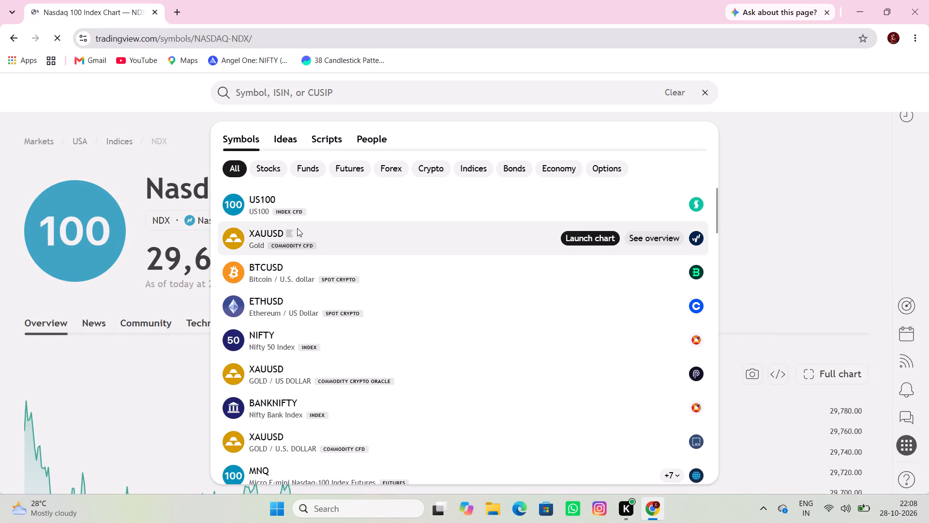
click(293, 215)
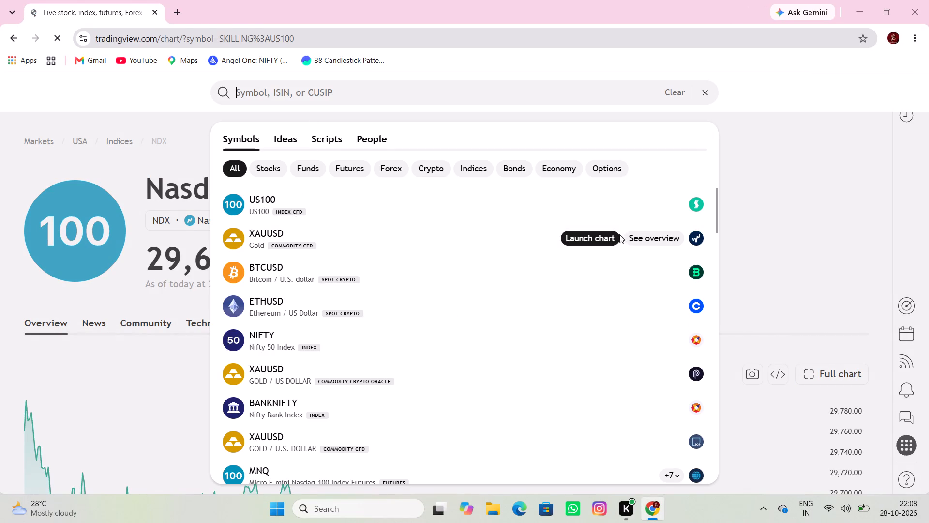
Switch the US100 chart to the 15-minute timeframe and examine the recent price action around the existing drawings.
scroll(671, 236, down, 5)
scroll(664, 242, up, 2)
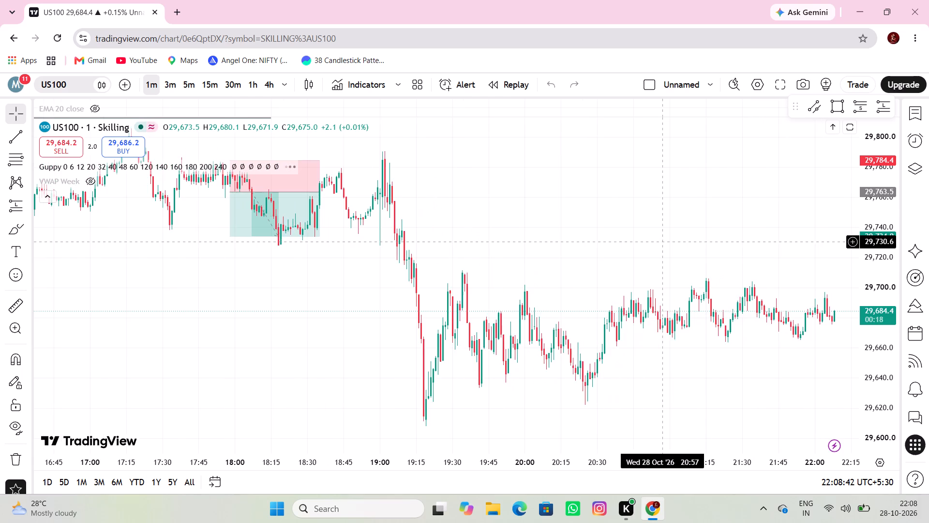
scroll(664, 242, up, 7)
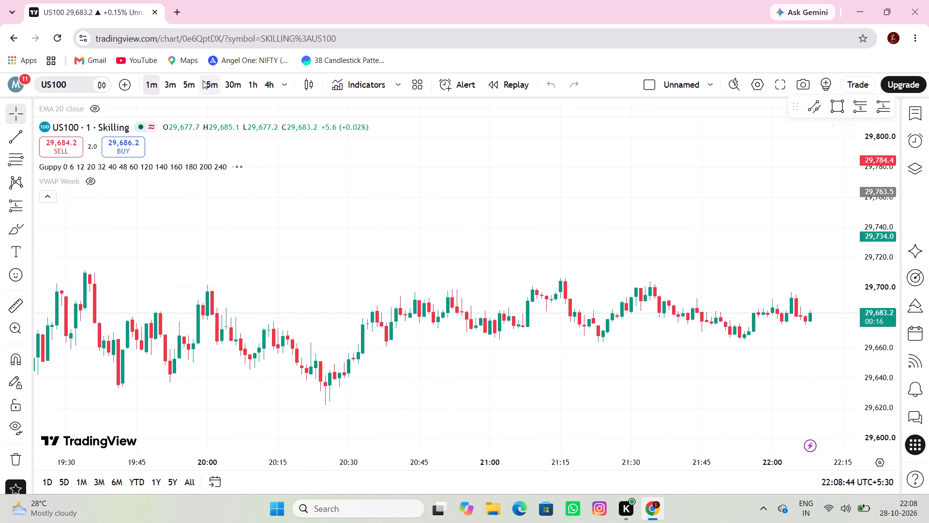
click(203, 80)
scroll(672, 277, down, 3)
scroll(684, 292, up, 5)
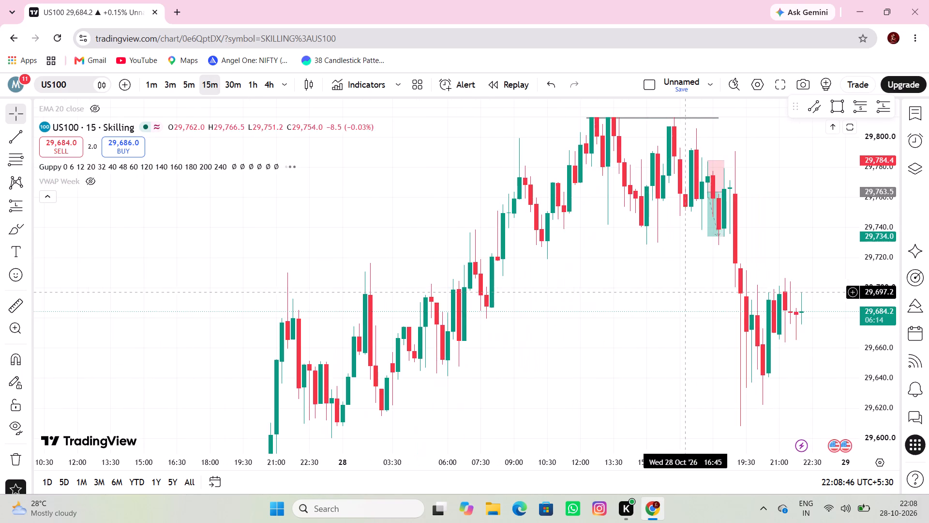
scroll(852, 317, down, 17)
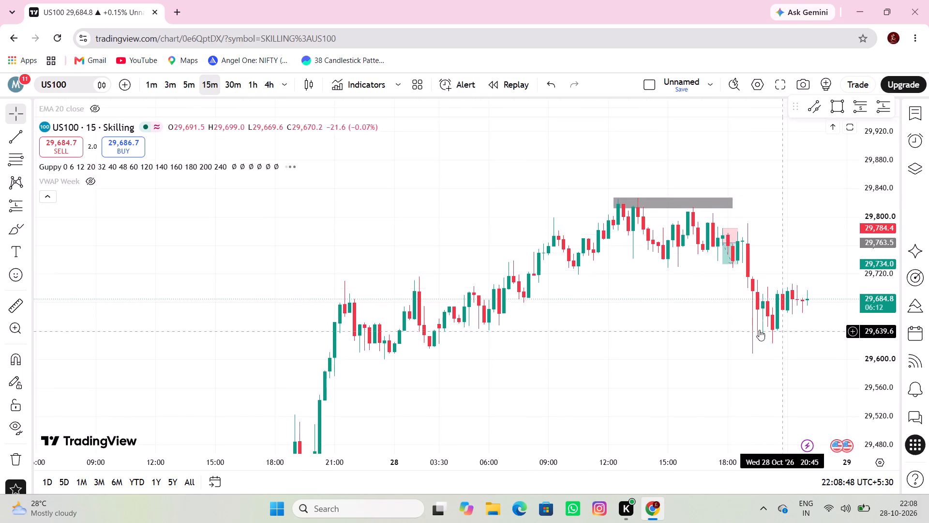
scroll(759, 330, up, 6)
drag(765, 333, 706, 354)
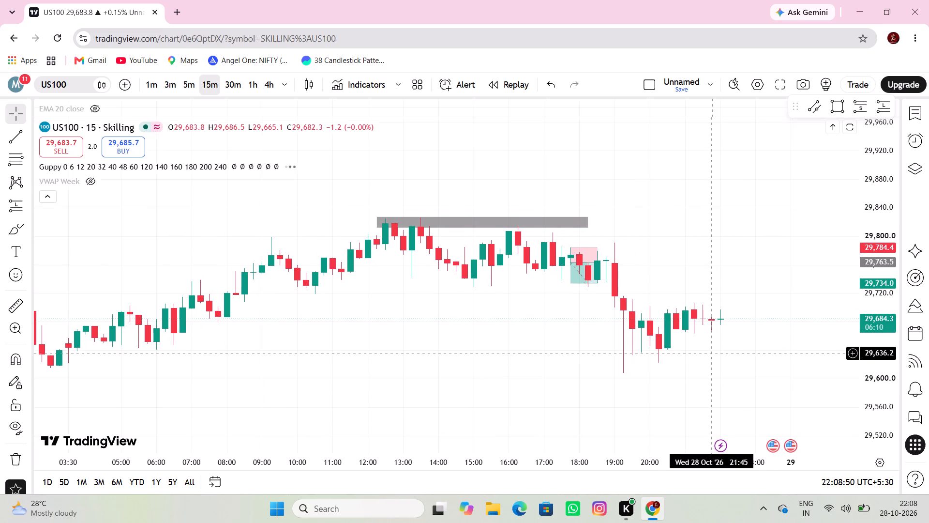
drag(706, 354, 606, 356)
drag(555, 343, 509, 322)
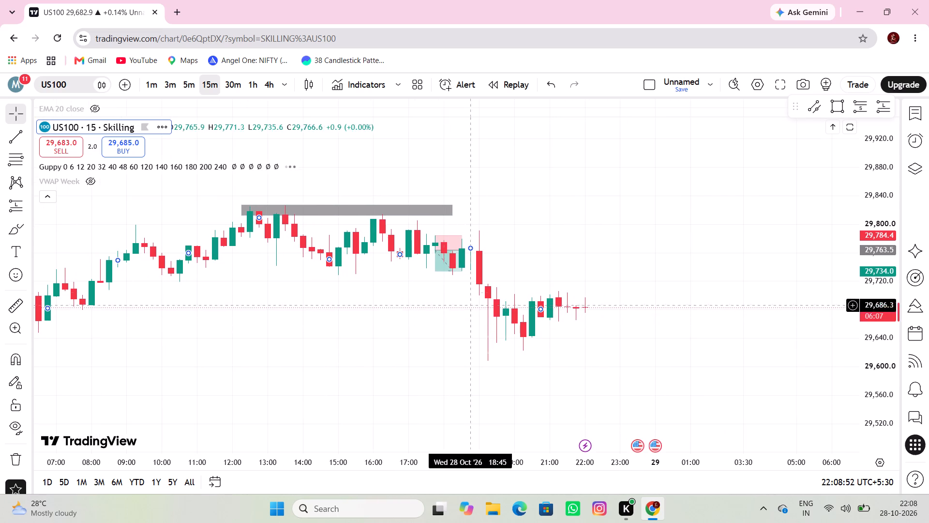
Switch the US100 chart to the 30-minute timeframe.
click(225, 81)
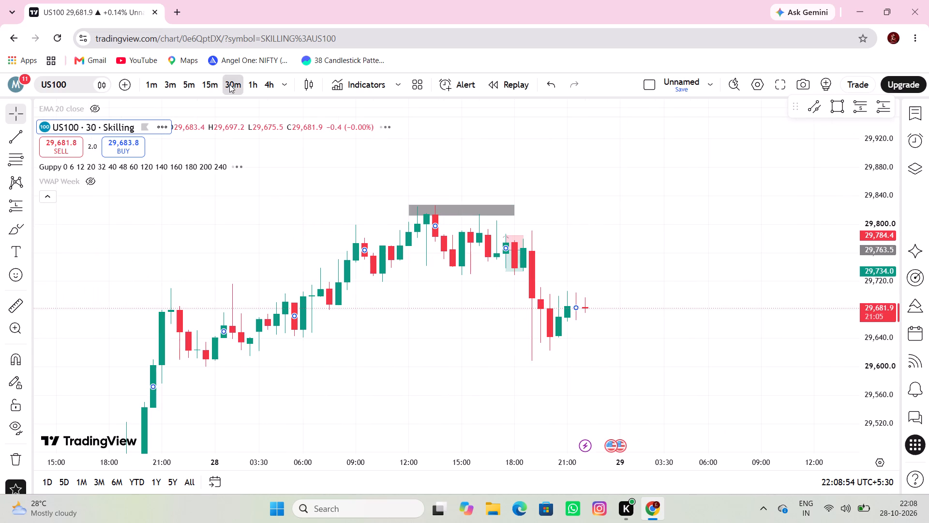
click(229, 84)
Remove all drawings from the US100 chart, leaving the indicators in place.
scroll(436, 231, up, 1)
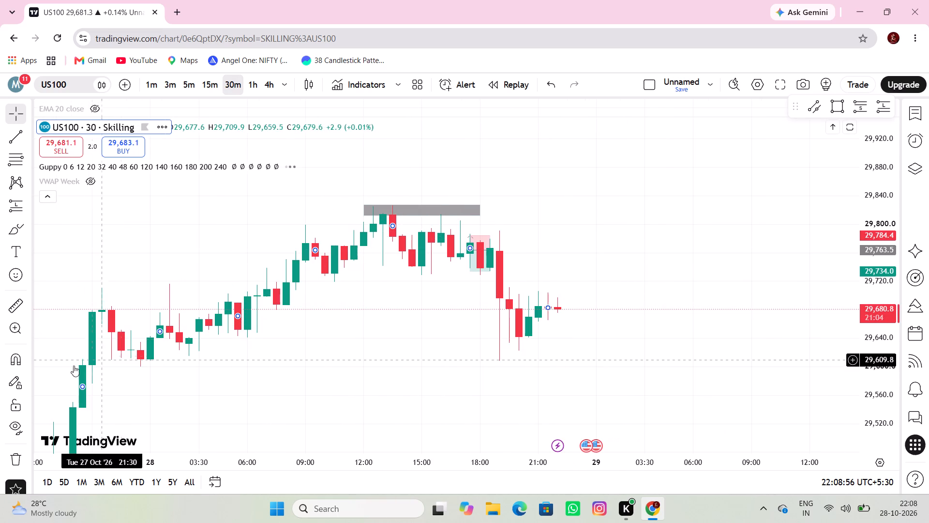
drag(22, 447, 17, 454)
click(17, 455)
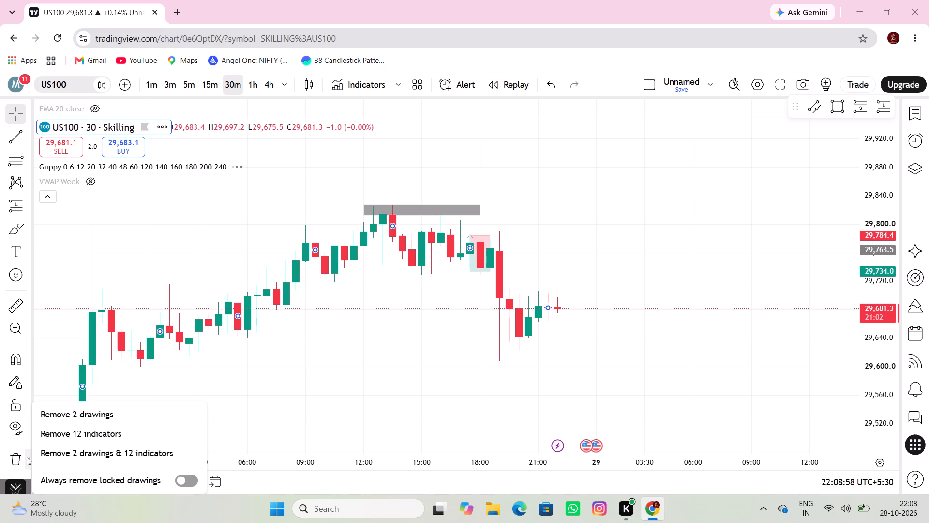
drag(70, 402, 72, 412)
click(72, 412)
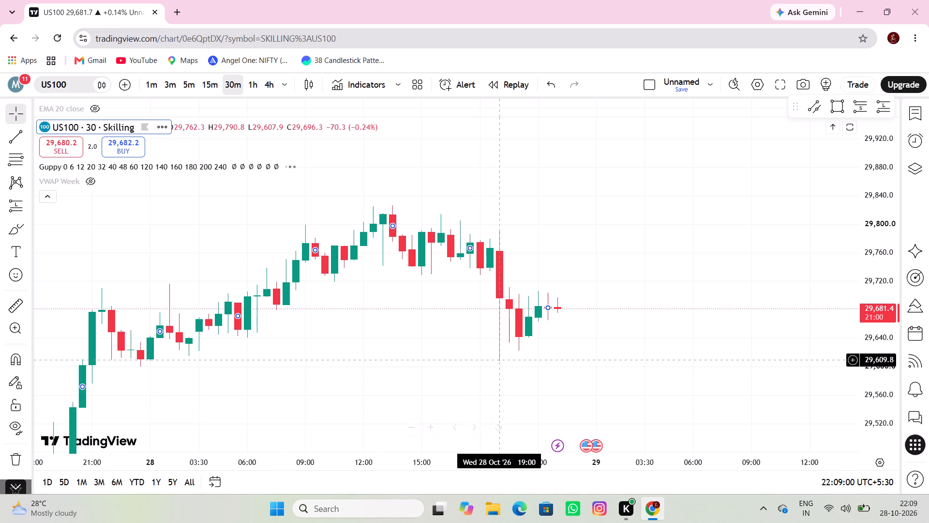
scroll(468, 359, up, 3)
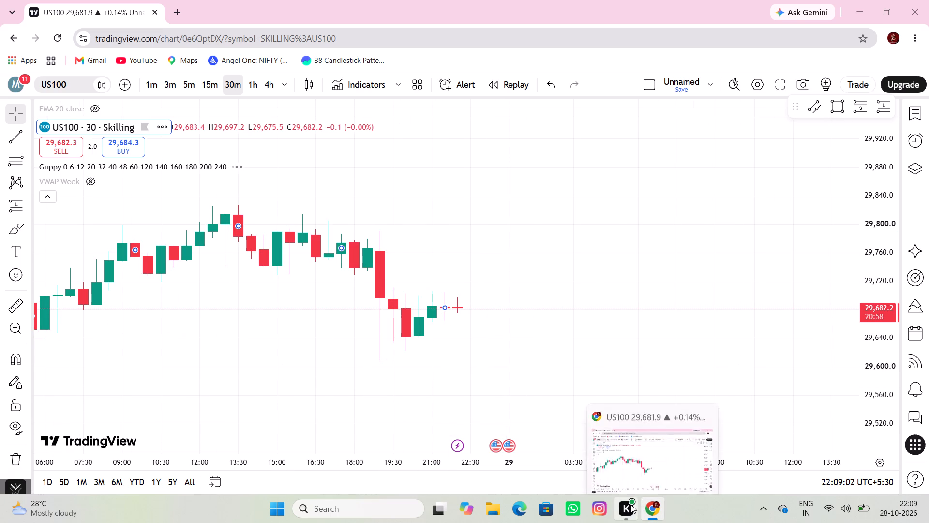
click(466, 354)
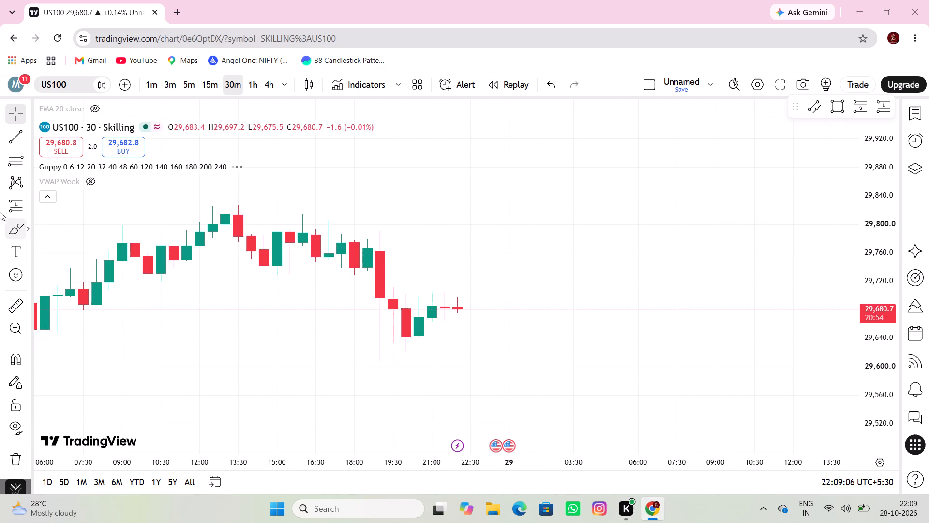
Draw a rectangle zone over the sharp drop, from about 29,778 to 29,734, spanning 18:30 to 22:00 on 28 Oct.
double_click(24, 231)
click(65, 286)
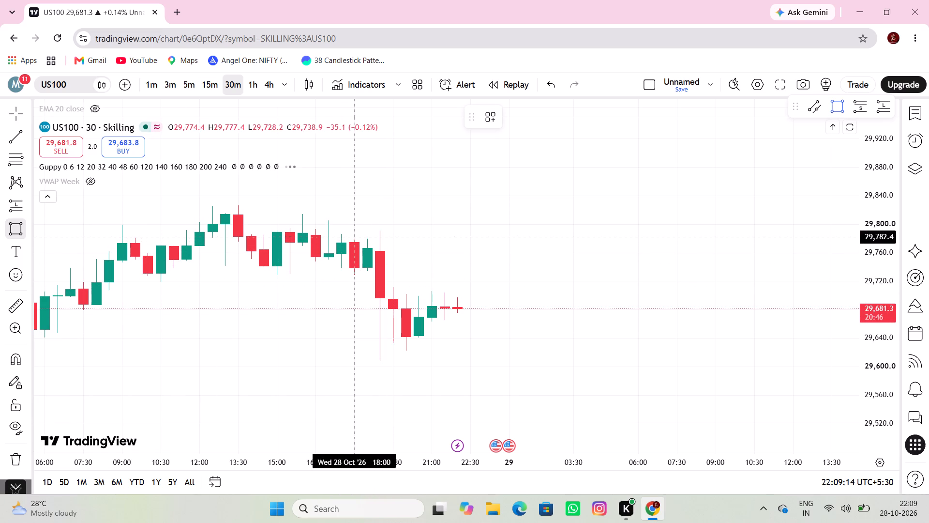
drag(362, 240, 452, 271)
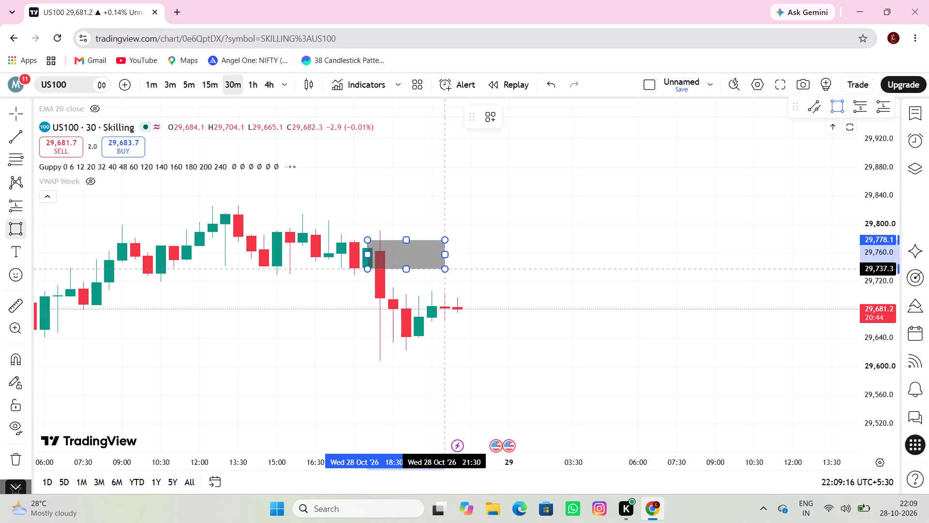
drag(452, 271, 452, 272)
click(452, 272)
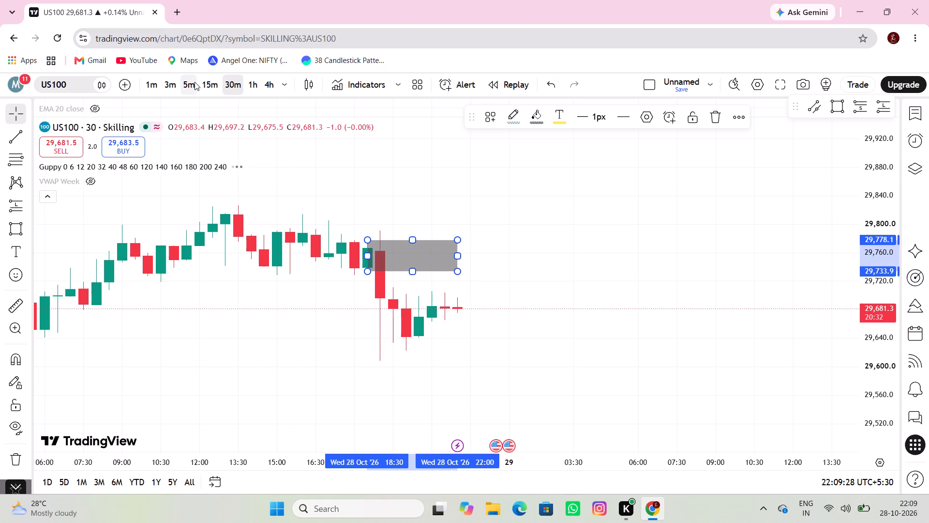
On the 15-minute timeframe, extend the rectangle zone forward in time to about 00:15 on 29 Oct.
click(208, 83)
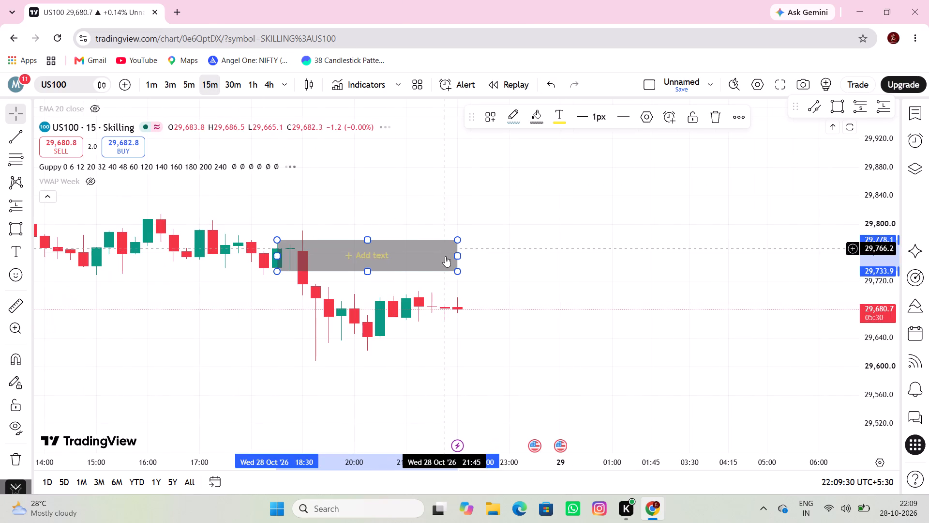
click(272, 294)
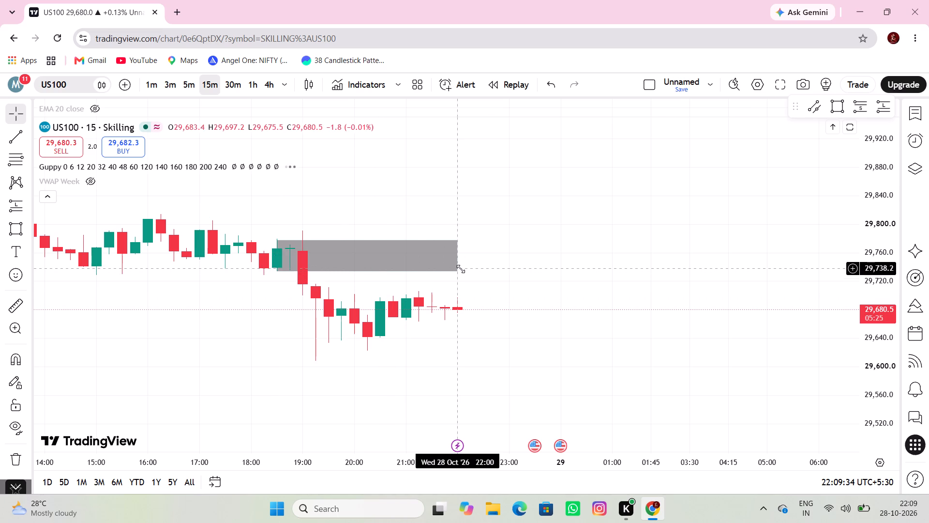
drag(459, 275, 504, 266)
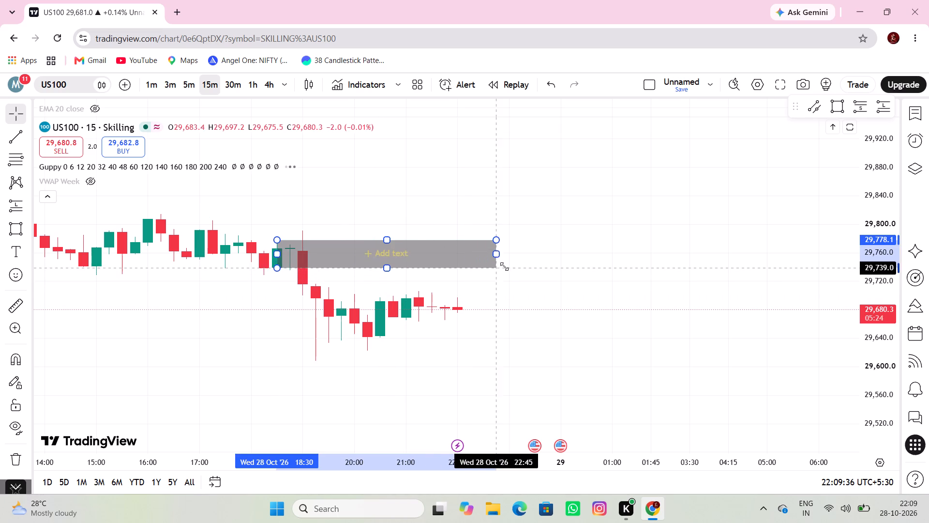
drag(504, 266, 574, 270)
click(574, 270)
click(608, 293)
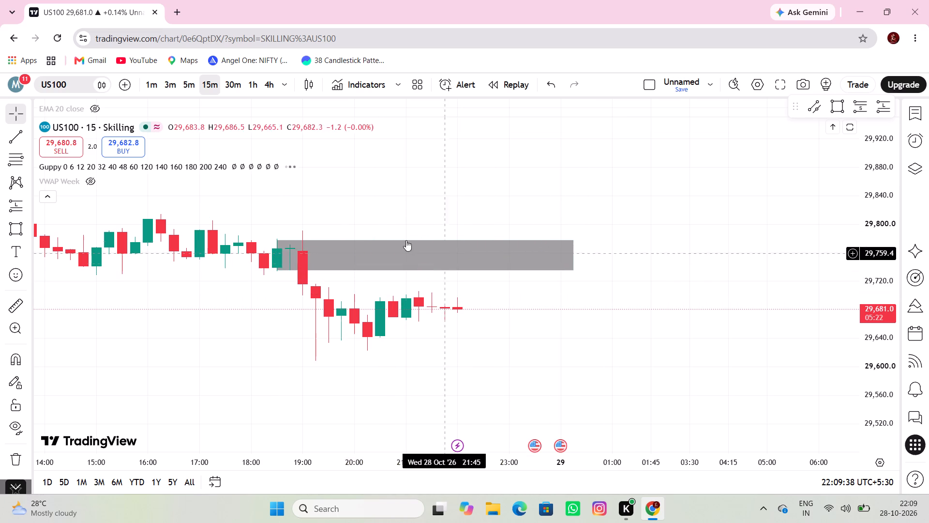
Change the chart symbol from US100 to XAUUSD, the Gold commodity CFD from OANDA.
click(81, 131)
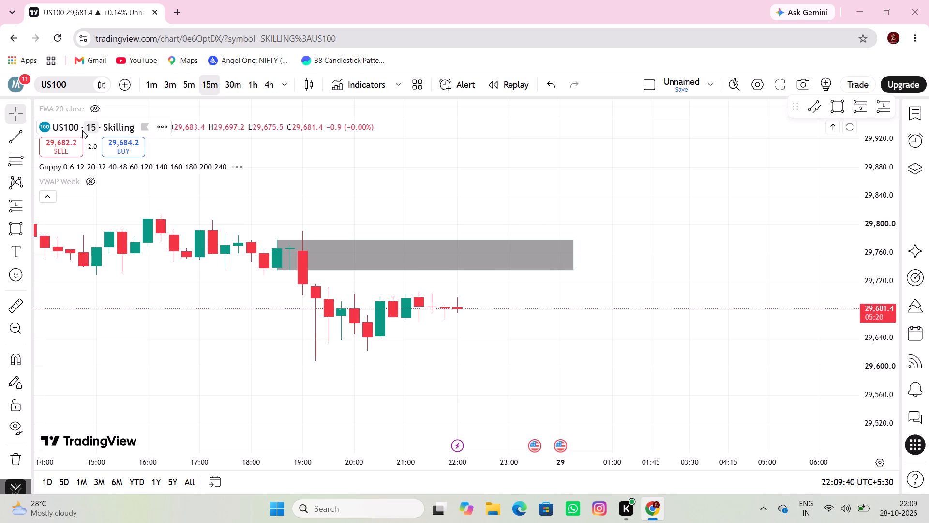
click(58, 131)
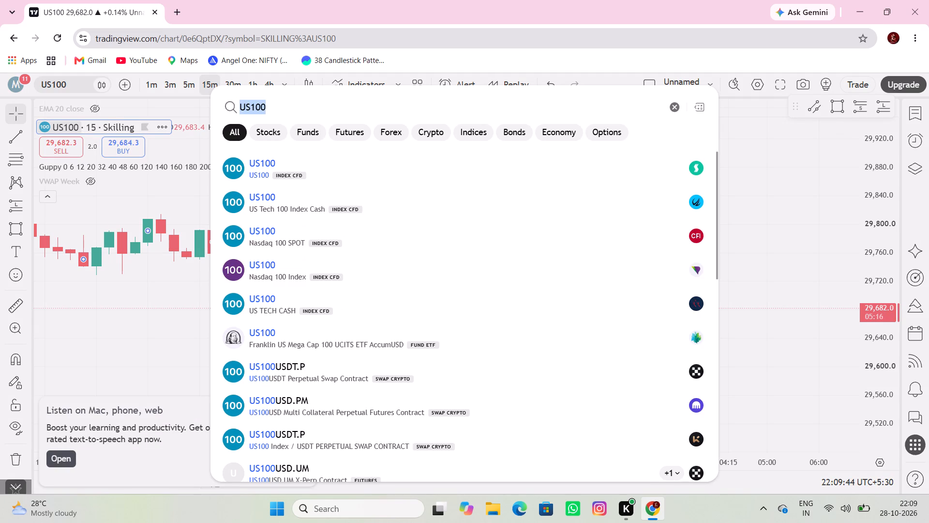
click(320, 116)
click(320, 110)
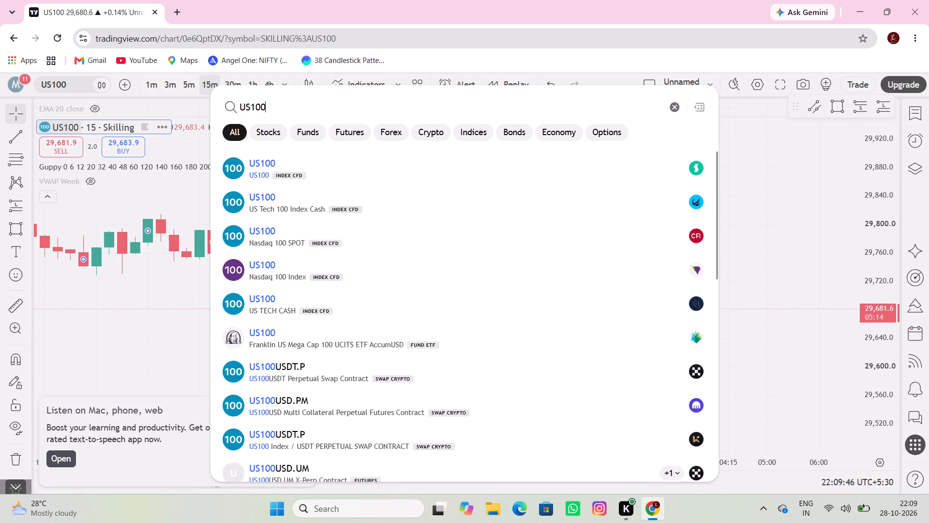
key(BackSpace)
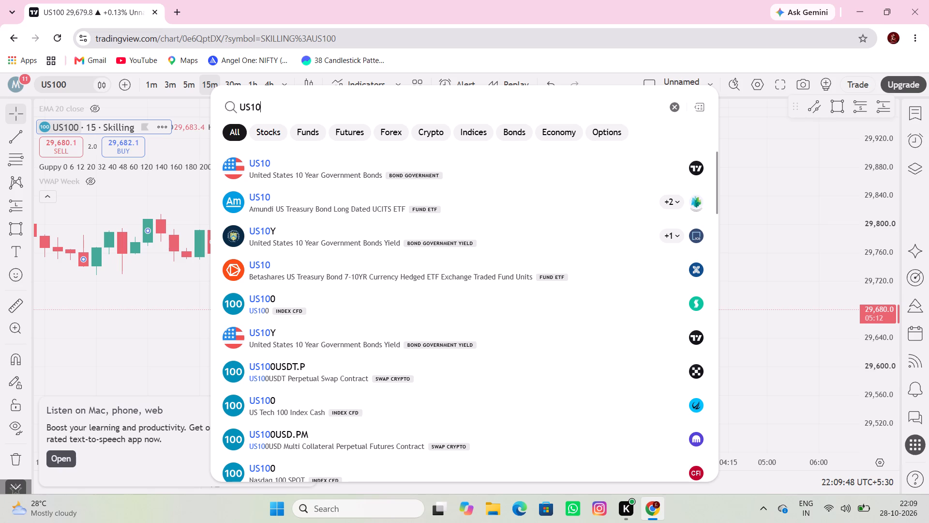
key(BackSpace)
key(BackSpace)
key(BackSpace)
key(BackSpace)
key(BackSpace)
key(BackSpace)
key(BackSpace)
key(BackSpace)
key(BackSpace)
key(BackSpace)
key(BackSpace)
key(BackSpace)
key(BackSpace)
key(BackSpace)
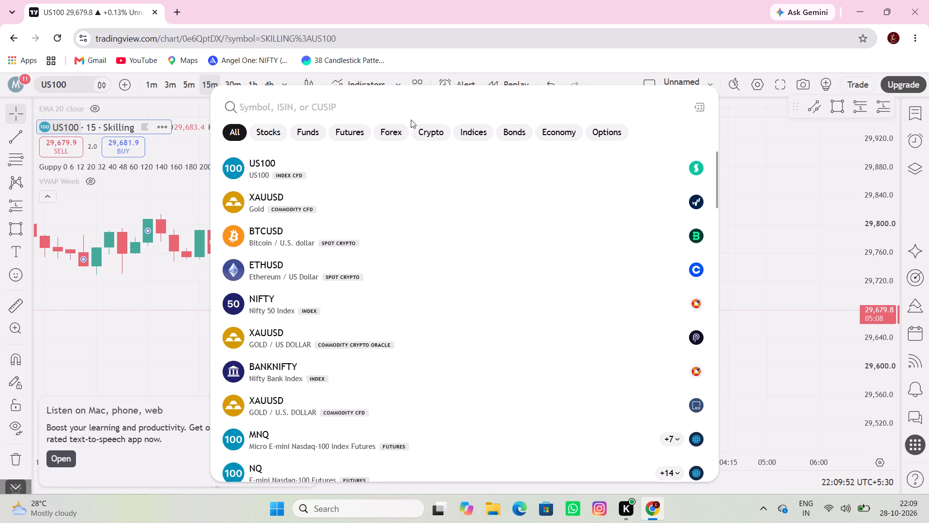
click(386, 213)
Remove all drawings from the XAUUSD chart, leaving the indicators in place.
scroll(494, 238, down, 5)
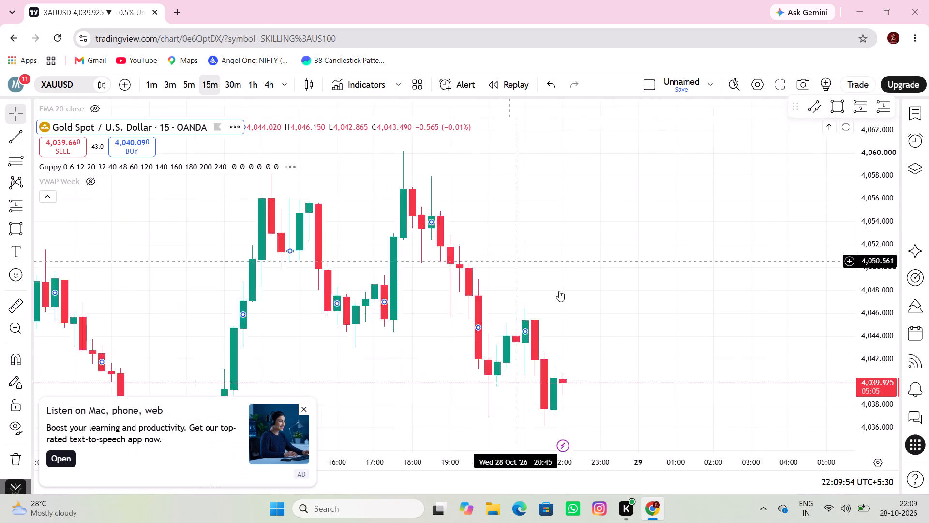
scroll(863, 346, down, 2)
scroll(536, 323, up, 4)
scroll(536, 323, down, 3)
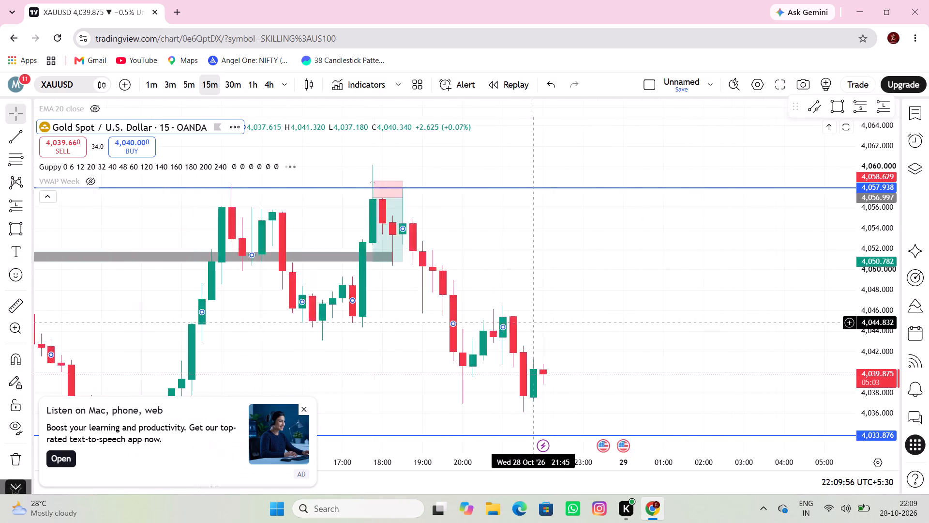
scroll(536, 323, down, 1)
scroll(857, 364, down, 8)
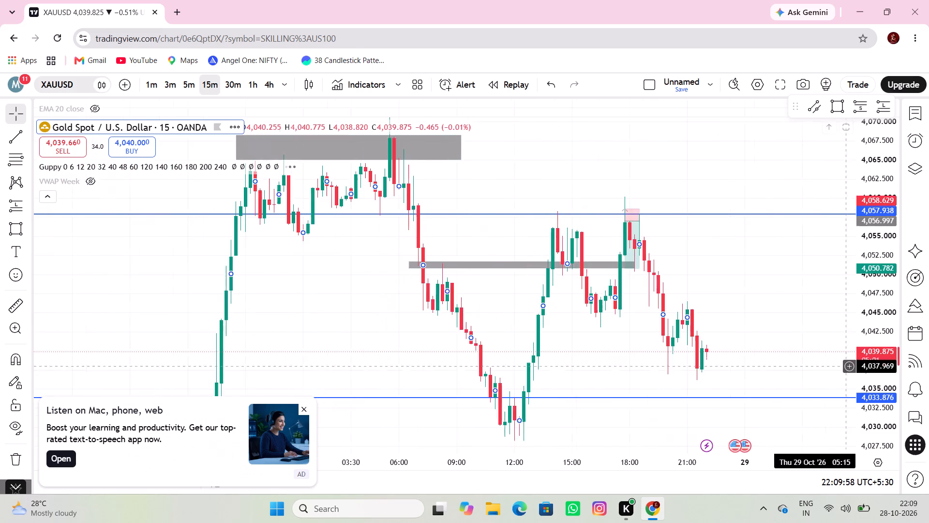
scroll(796, 360, down, 5)
click(20, 464)
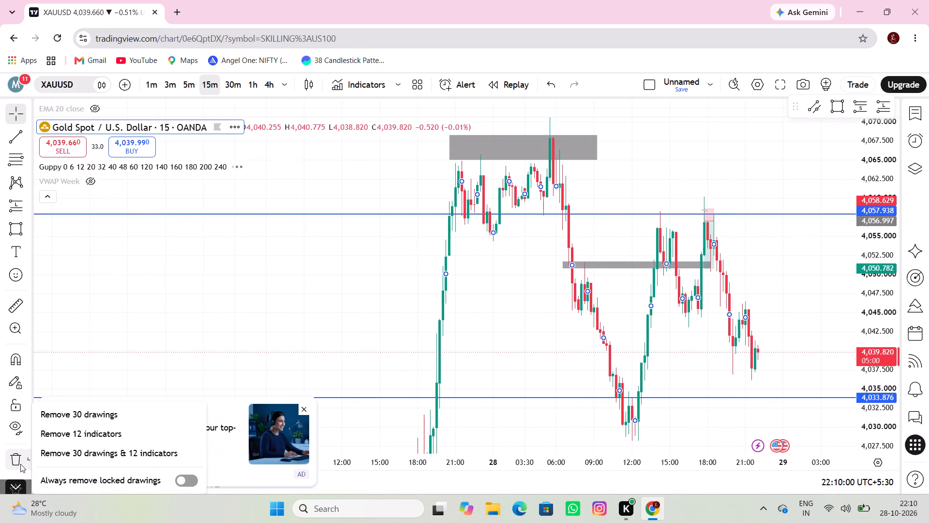
click(60, 420)
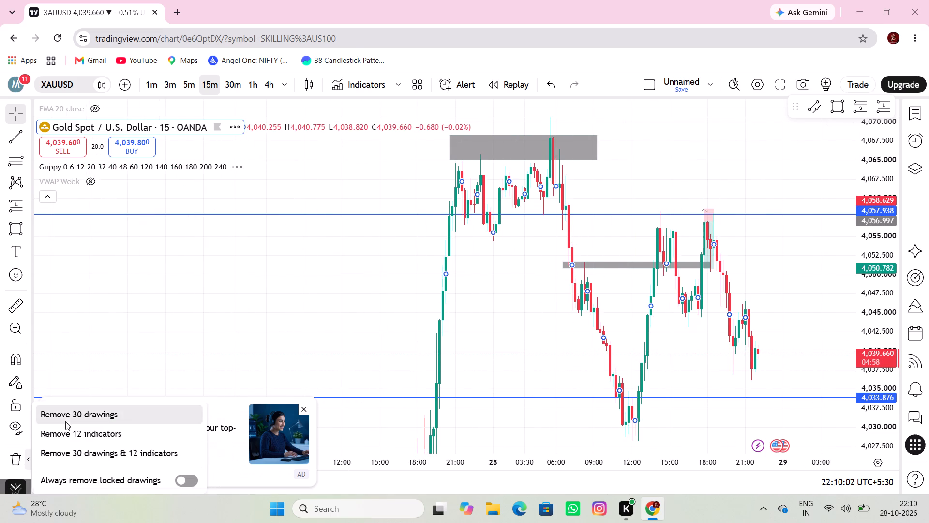
scroll(704, 283, up, 7)
scroll(882, 331, down, 11)
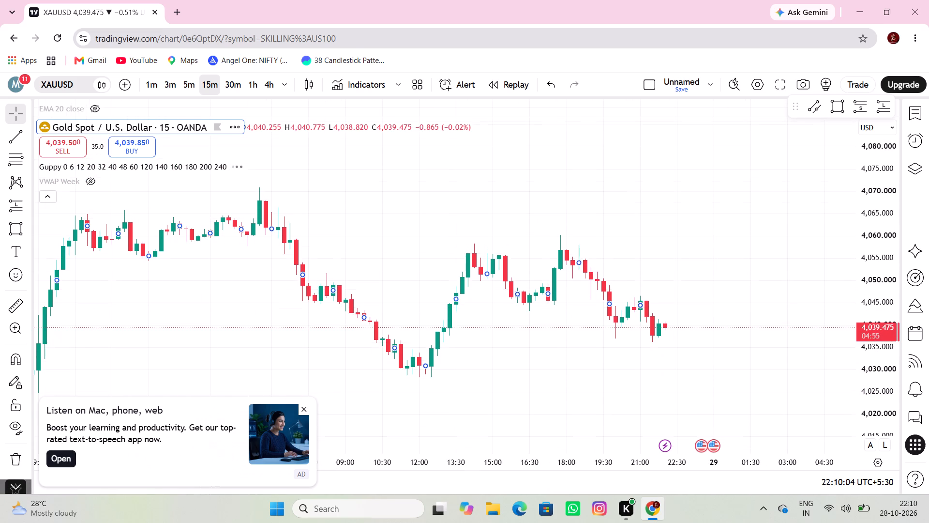
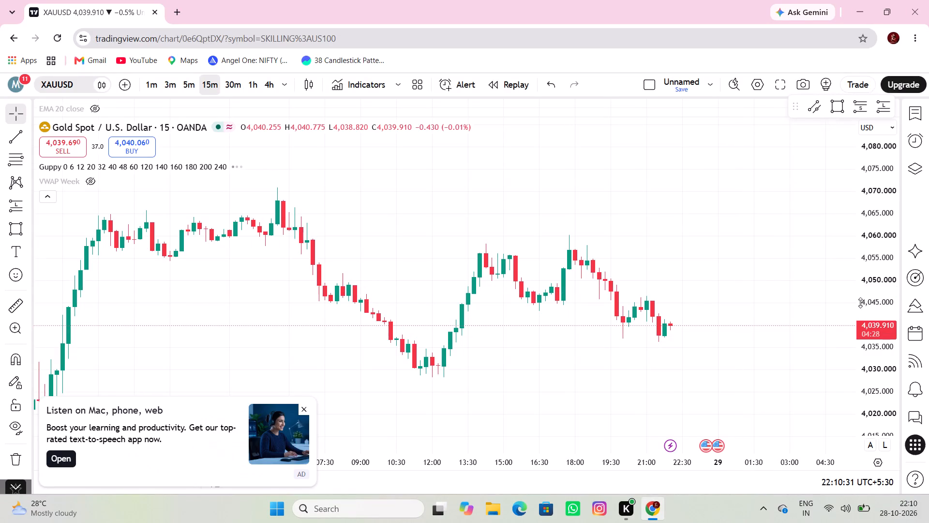
On the 30-minute timeframe, draw a rectangle zone from about 4,064.7 to 4,055.8, spanning 06:00 on 28 Oct to 00:00 on 29 Oct.
scroll(859, 303, up, 6)
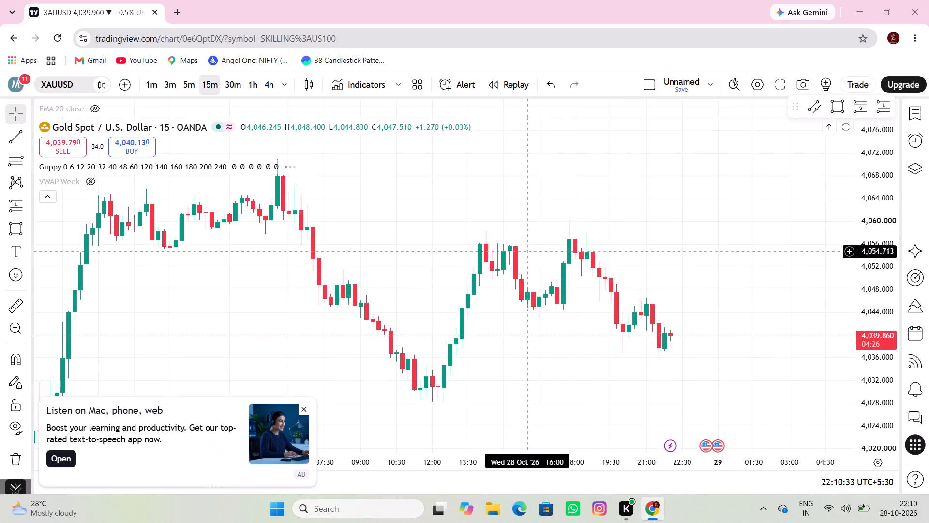
click(223, 85)
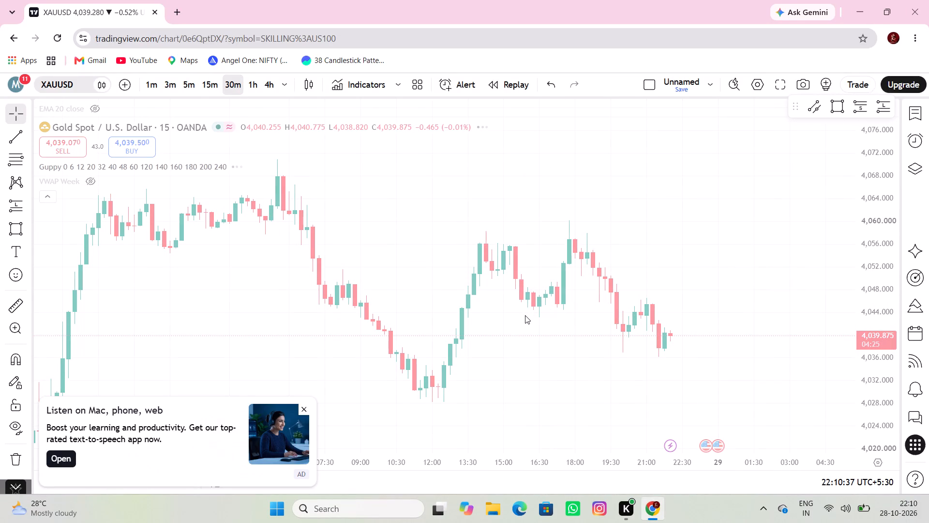
scroll(525, 318, up, 2)
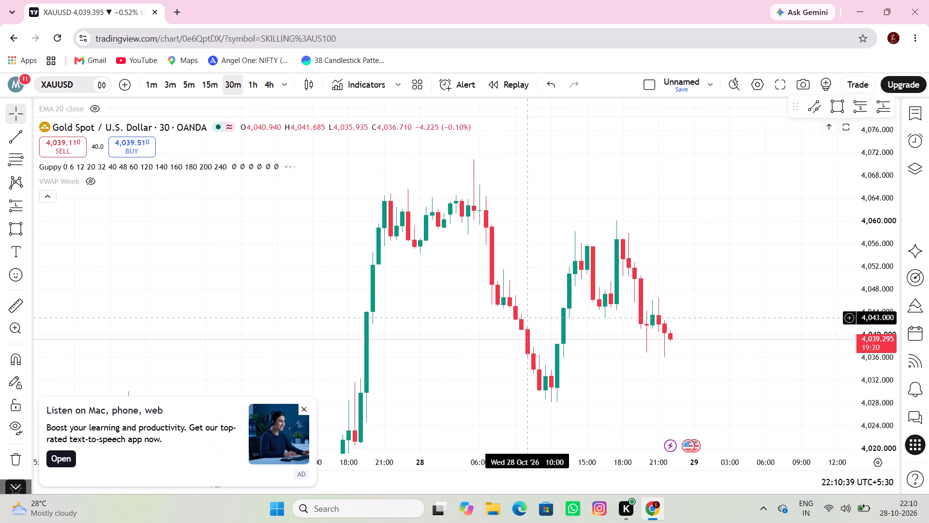
drag(577, 336, 555, 336)
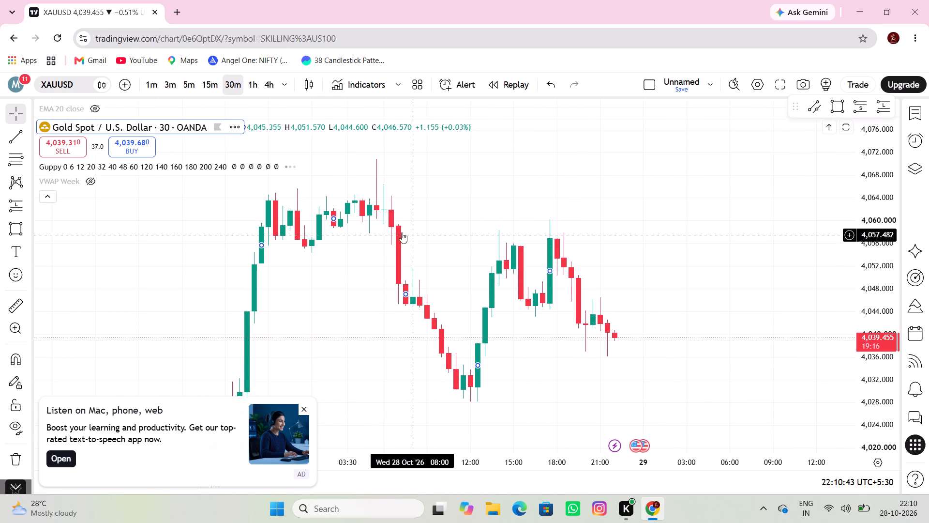
click(12, 228)
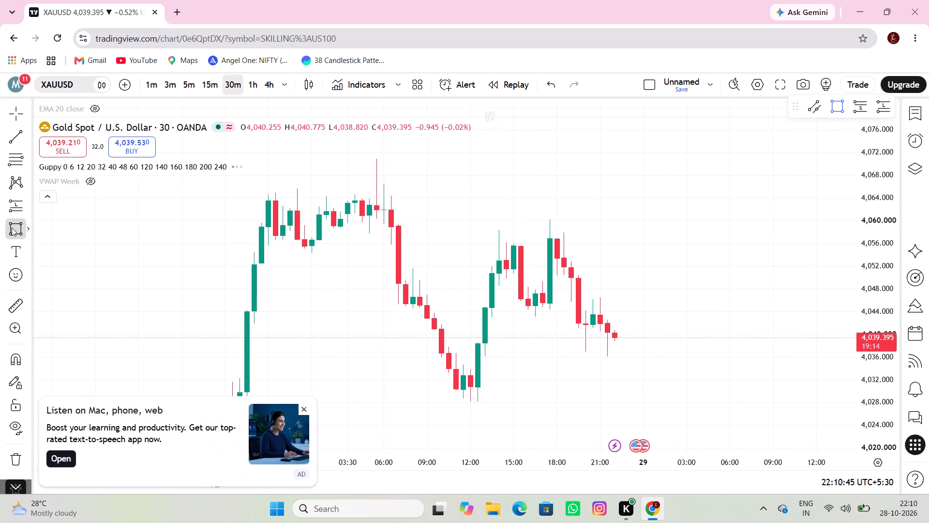
drag(381, 194, 605, 254)
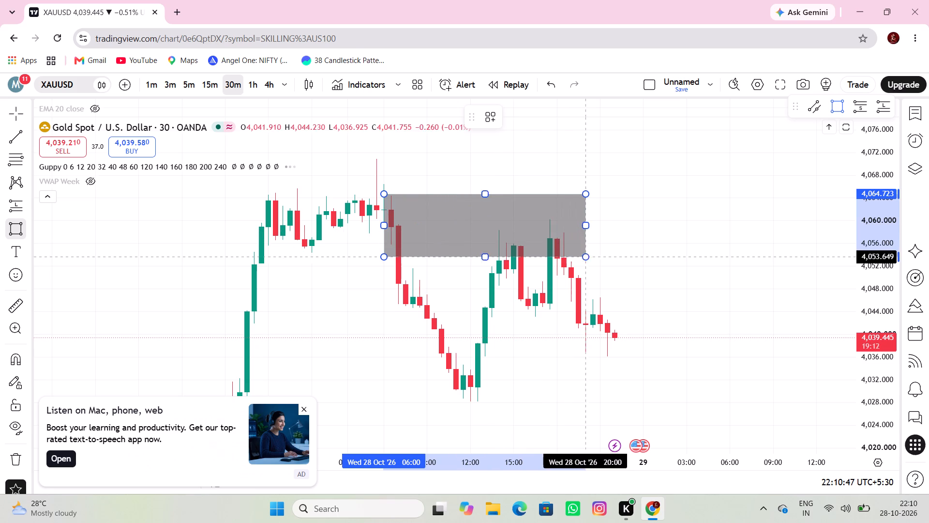
drag(605, 254, 647, 245)
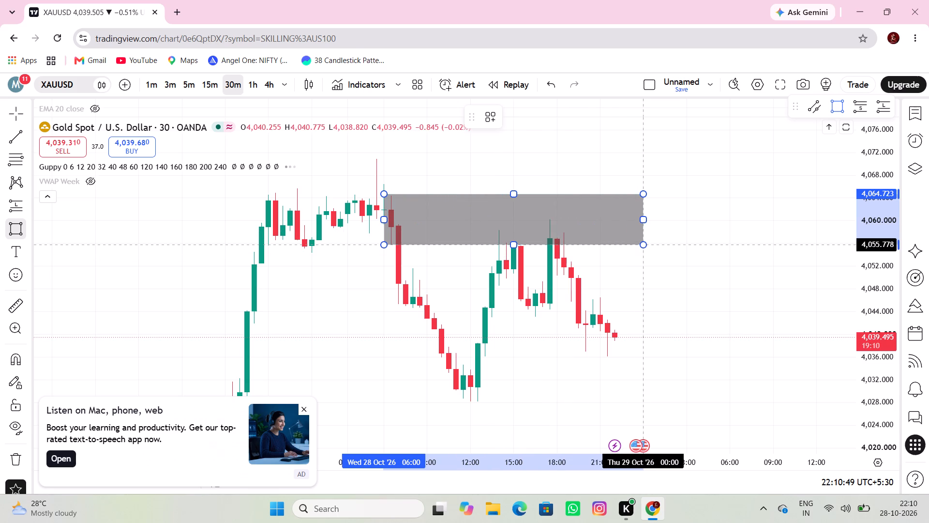
click(647, 245)
click(613, 304)
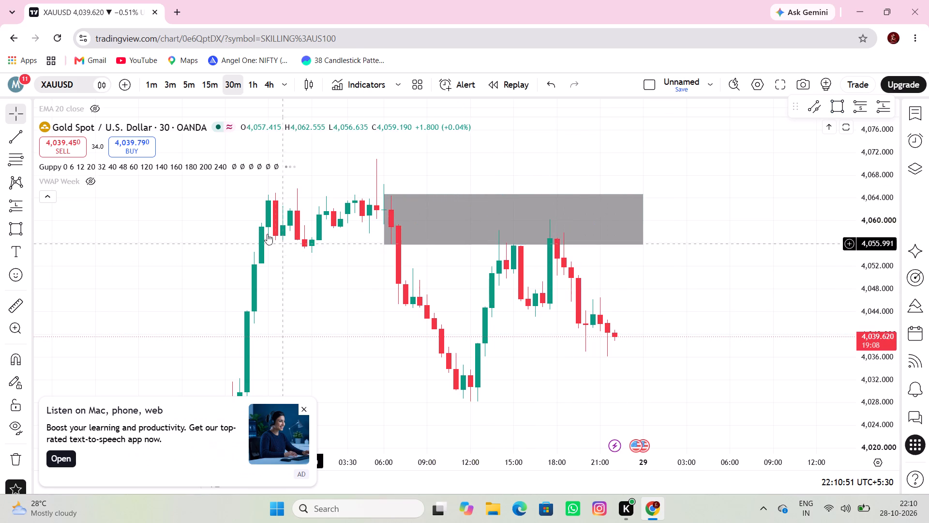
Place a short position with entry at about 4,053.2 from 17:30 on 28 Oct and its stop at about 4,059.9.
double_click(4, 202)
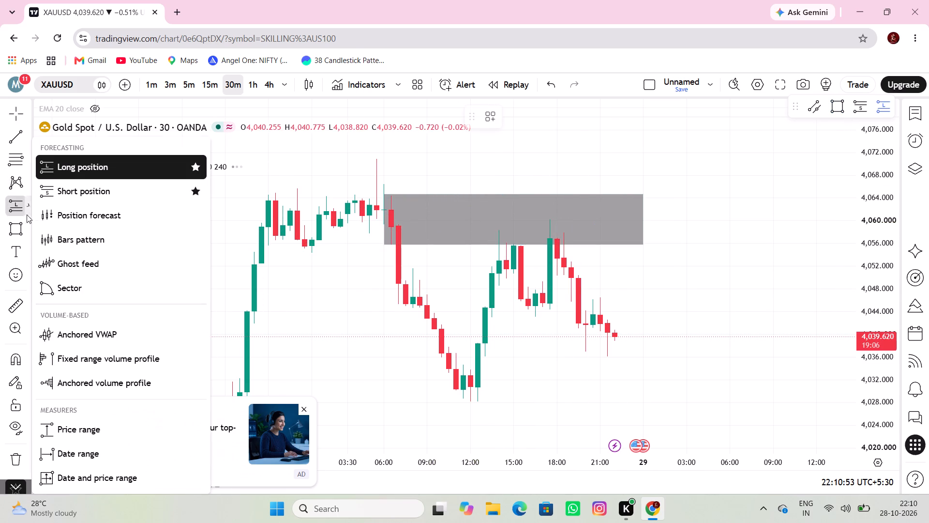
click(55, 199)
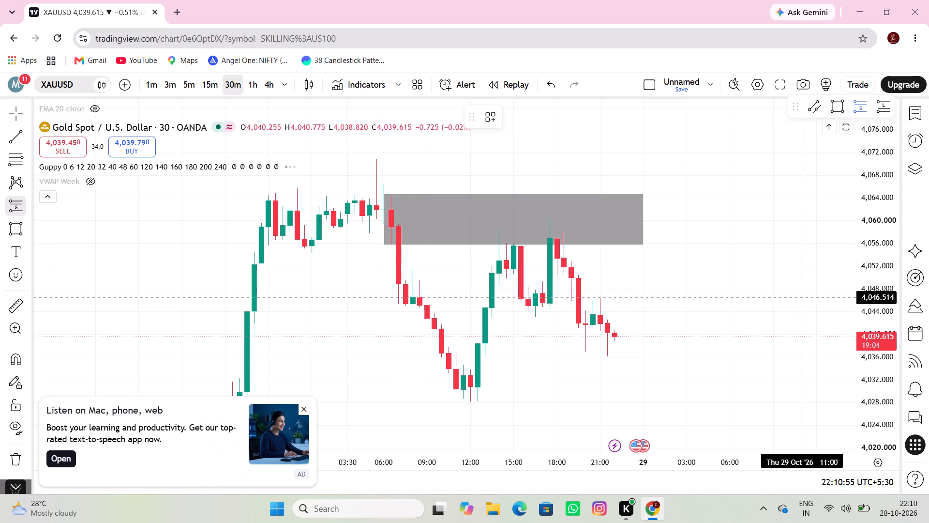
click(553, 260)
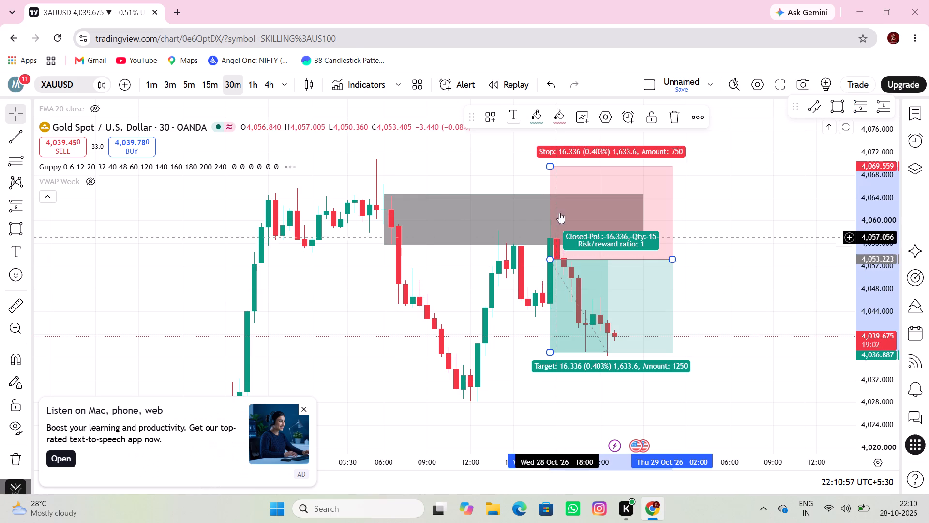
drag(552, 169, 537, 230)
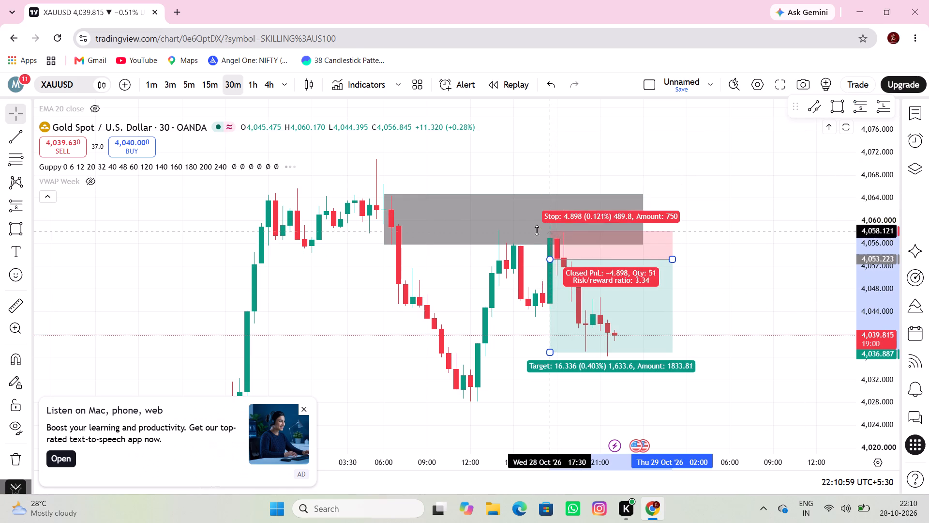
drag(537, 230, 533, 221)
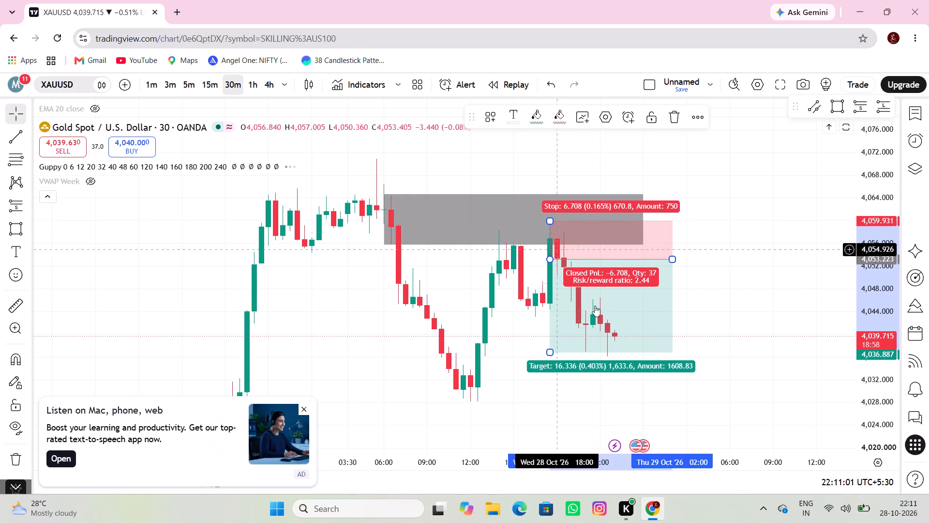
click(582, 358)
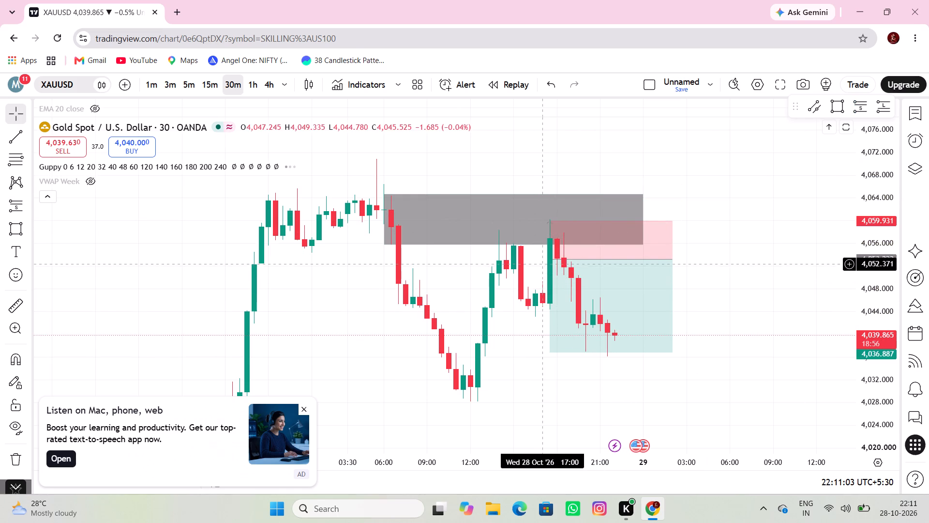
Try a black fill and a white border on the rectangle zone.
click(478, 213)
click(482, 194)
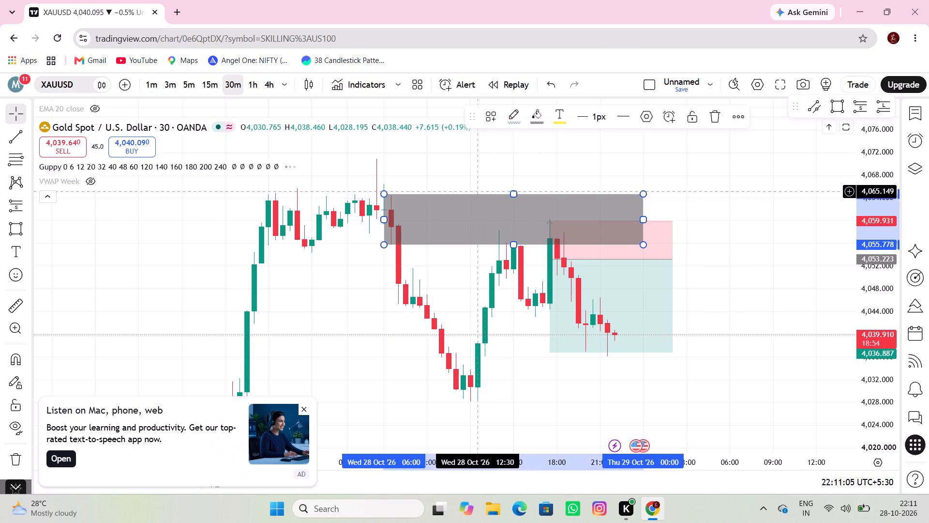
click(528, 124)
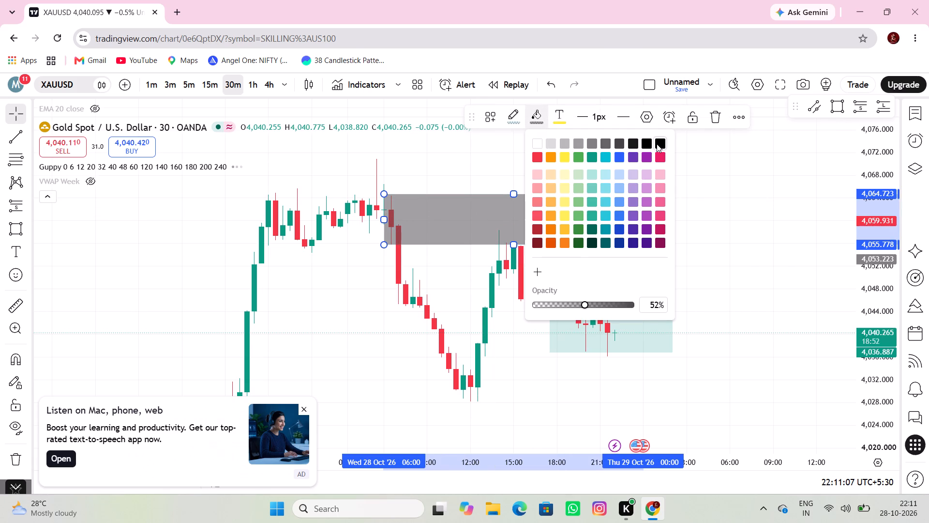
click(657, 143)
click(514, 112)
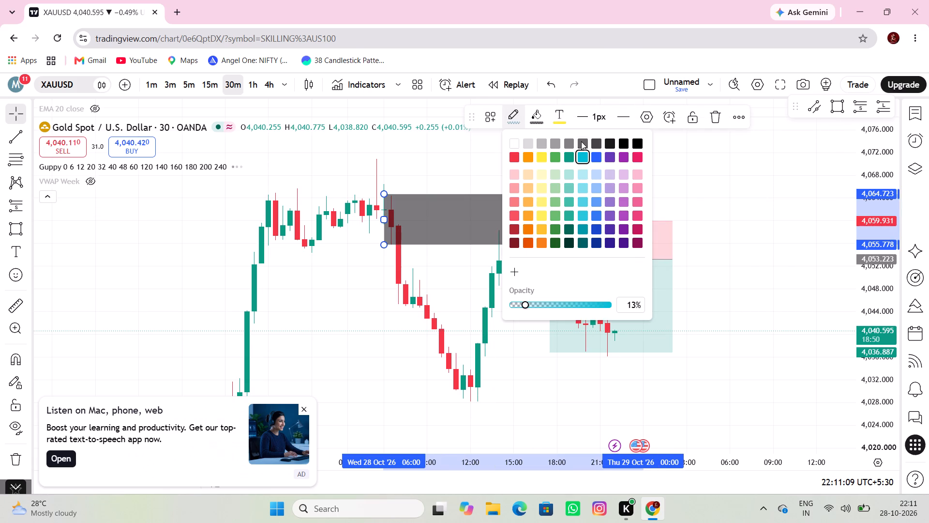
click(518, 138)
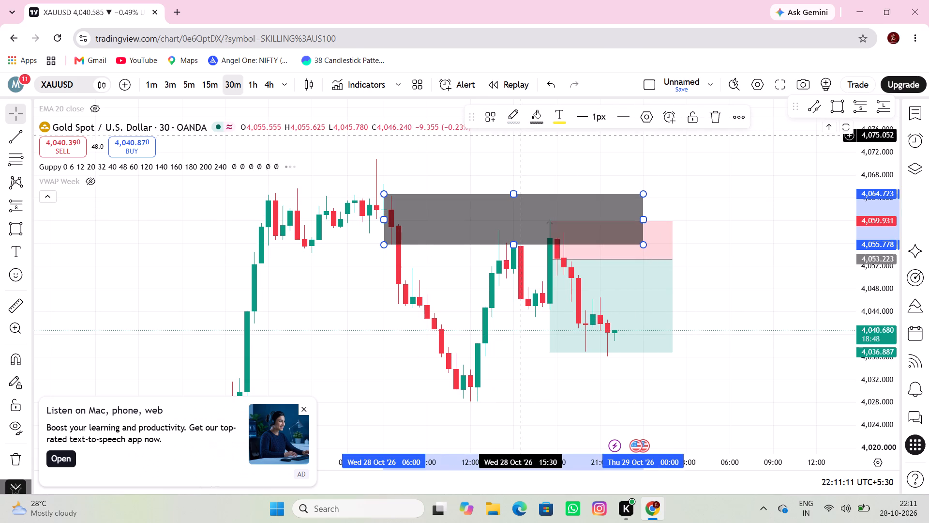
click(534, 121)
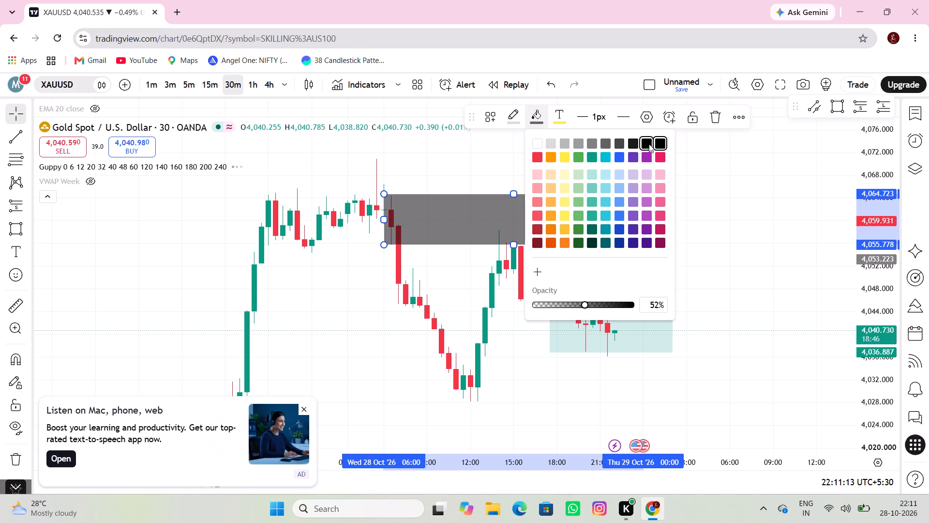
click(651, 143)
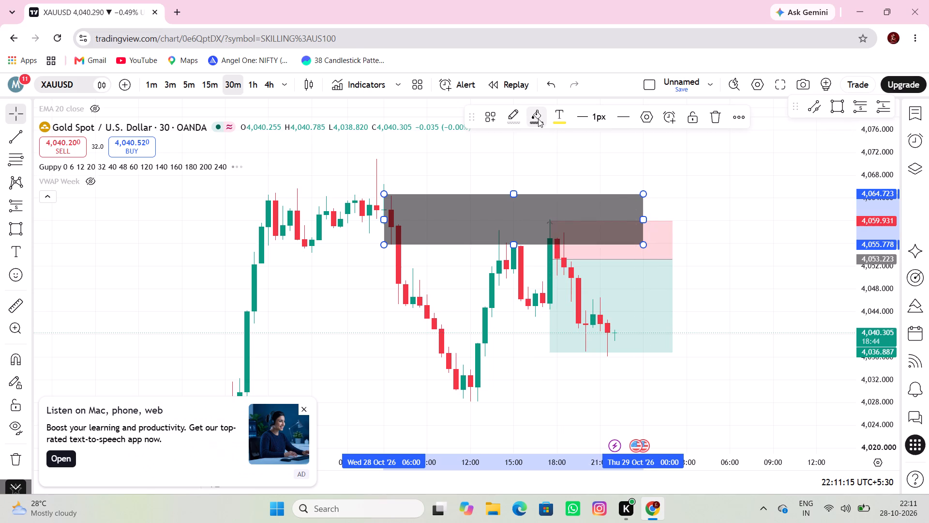
Give the rectangle zone a white fill and a black border 3px thick.
click(538, 119)
click(539, 143)
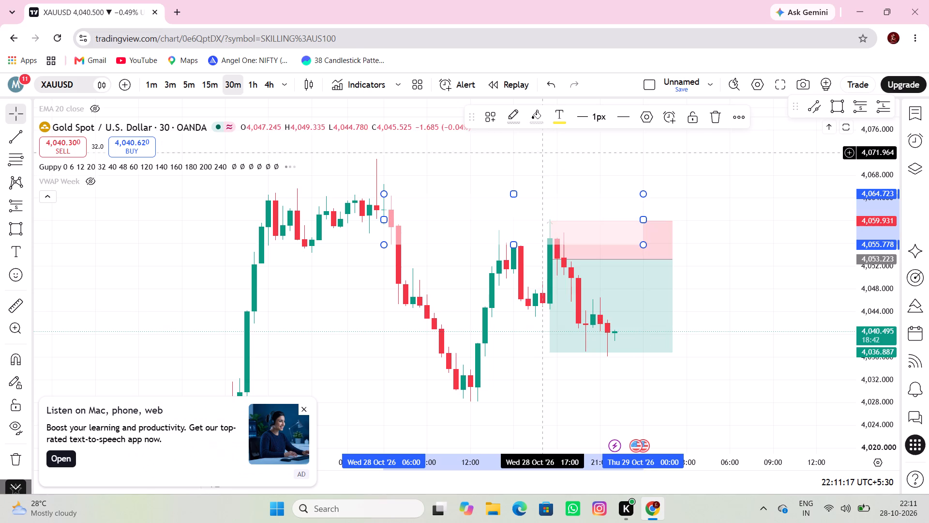
click(520, 117)
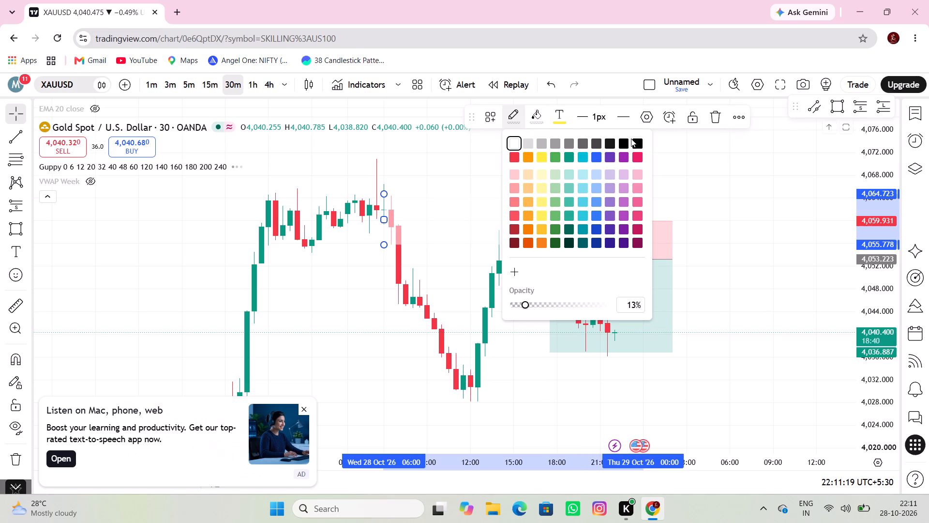
click(635, 138)
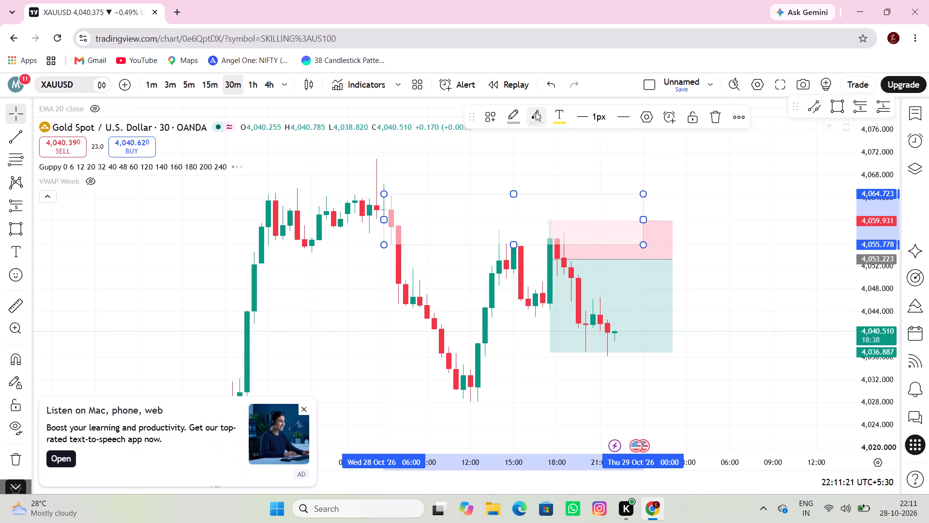
click(574, 124)
click(584, 168)
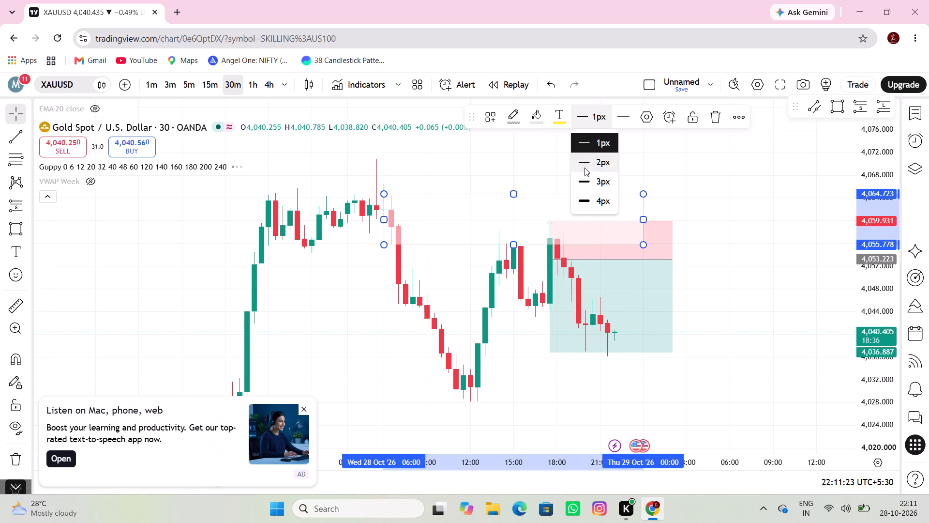
click(580, 118)
click(602, 180)
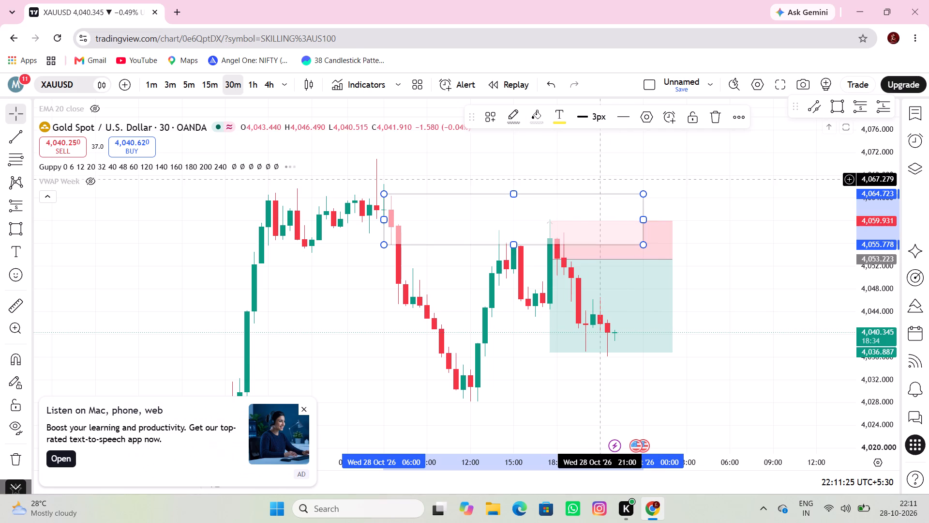
Extend the rectangle zone to about 05:30 on 29 Oct, with its lower edge at about 4,056.
drag(642, 246, 661, 231)
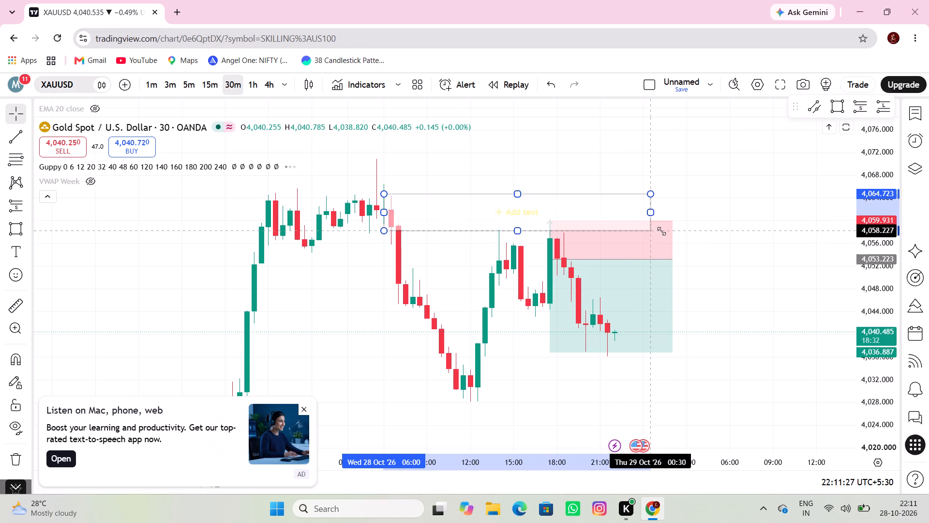
drag(661, 231, 694, 232)
click(699, 234)
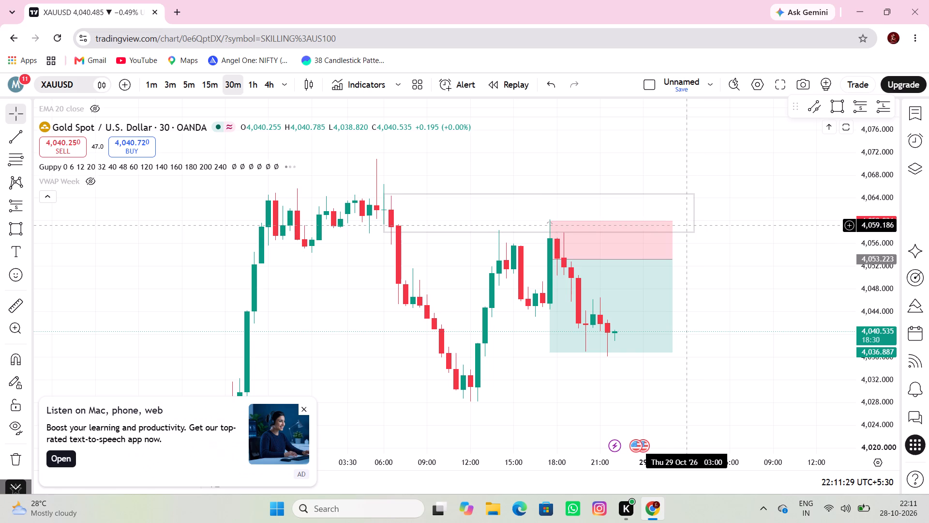
drag(694, 231, 714, 250)
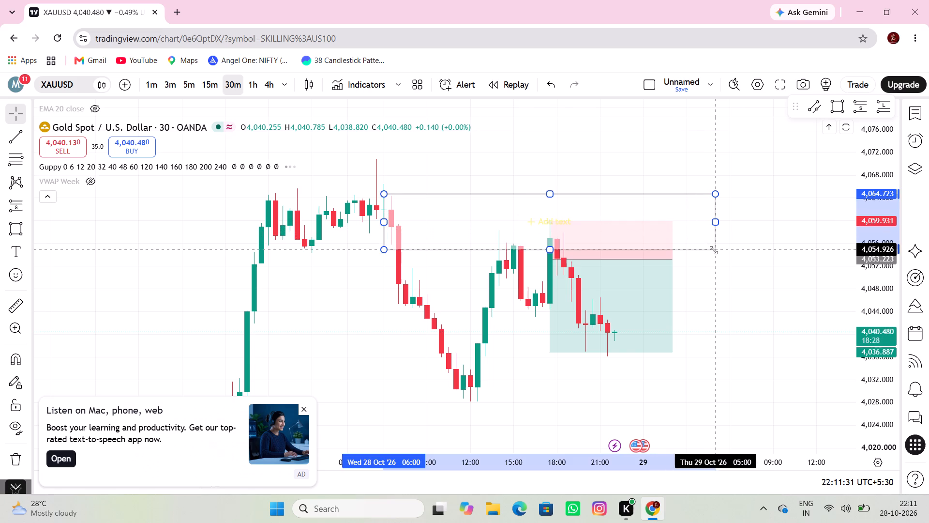
drag(714, 250, 721, 244)
click(766, 301)
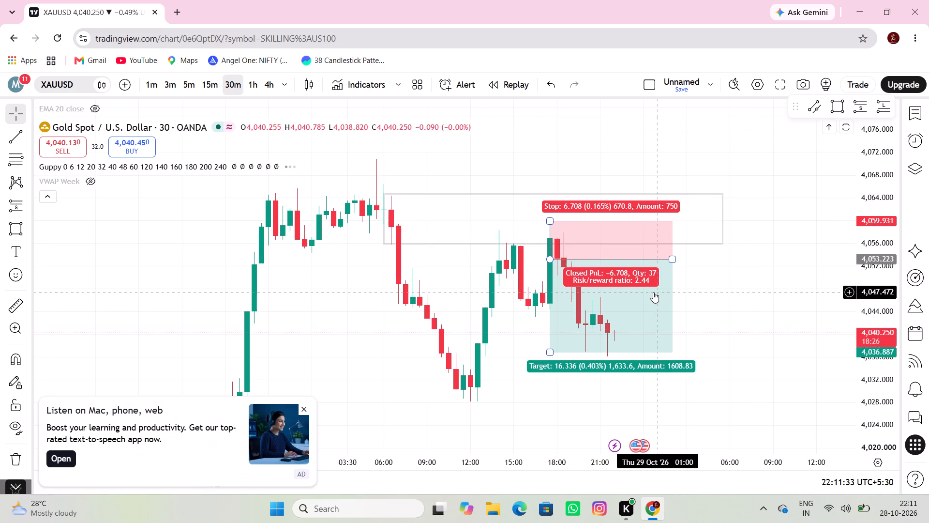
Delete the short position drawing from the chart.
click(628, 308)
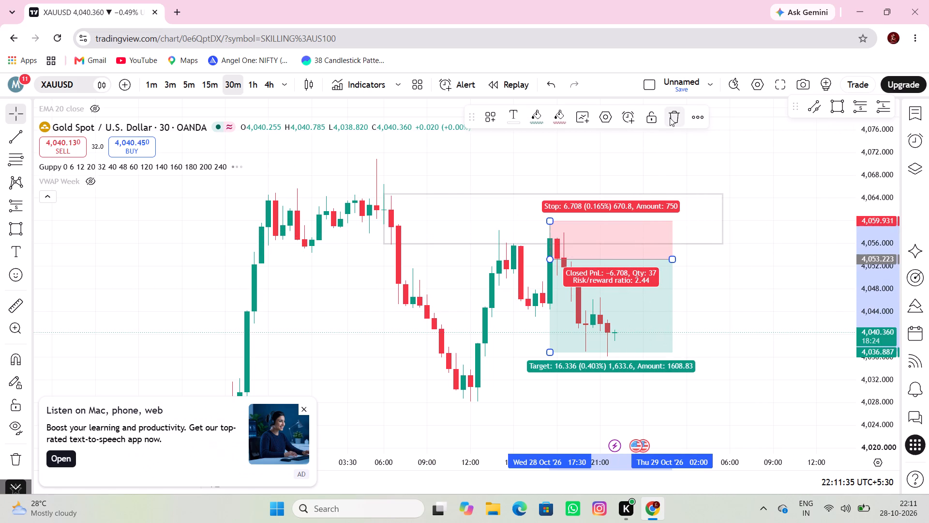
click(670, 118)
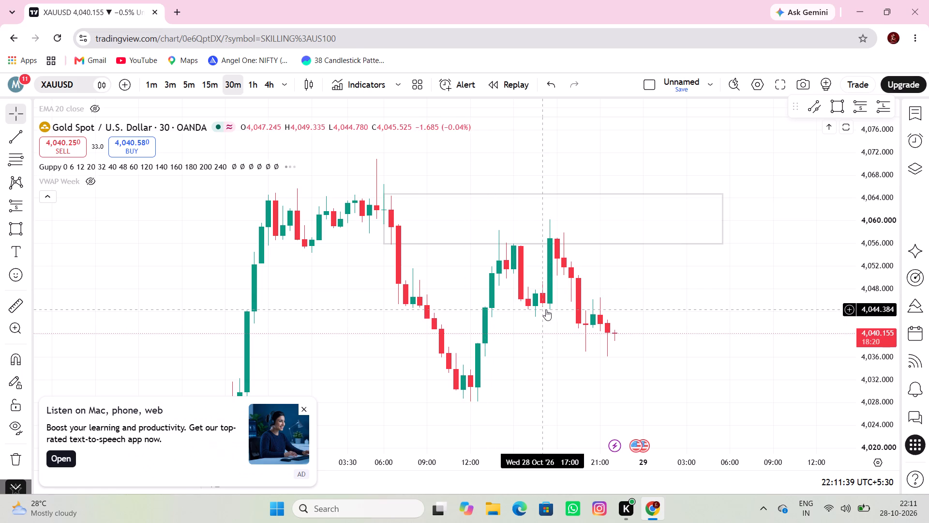
Draw a second rectangle zone from about 4,052.4 to 4,045.9, spanning 17:30 on 28 Oct to 02:30 on 29 Oct.
double_click(4, 210)
click(2, 236)
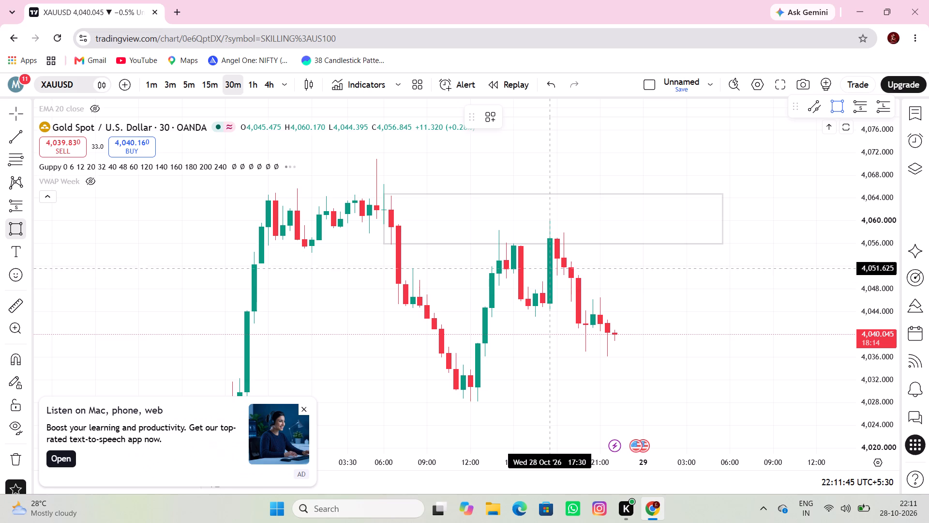
drag(550, 264, 678, 301)
click(678, 301)
click(709, 337)
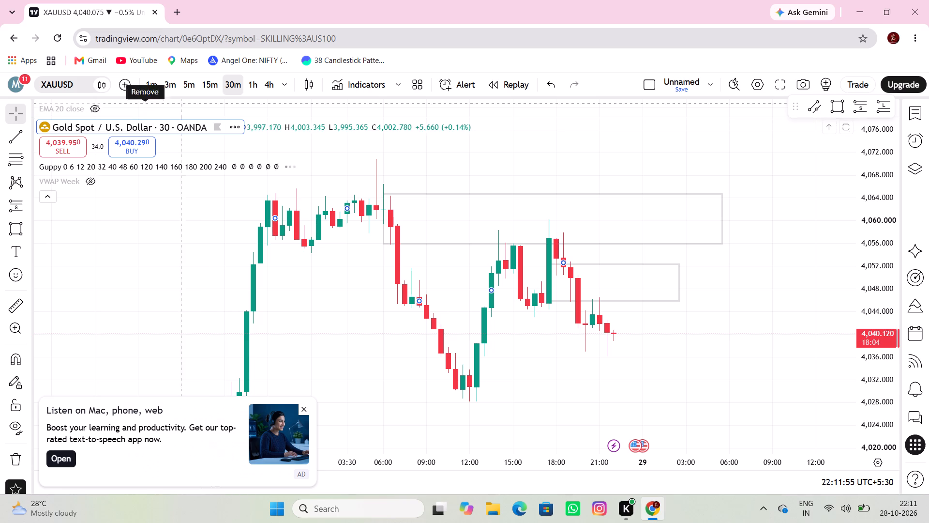
On the 15-minute timeframe, resize the lower rectangle zone to about 4,051.4 to 4,045.3, spanning 18:00 on 28 Oct to 03:00 on 29 Oct.
click(210, 88)
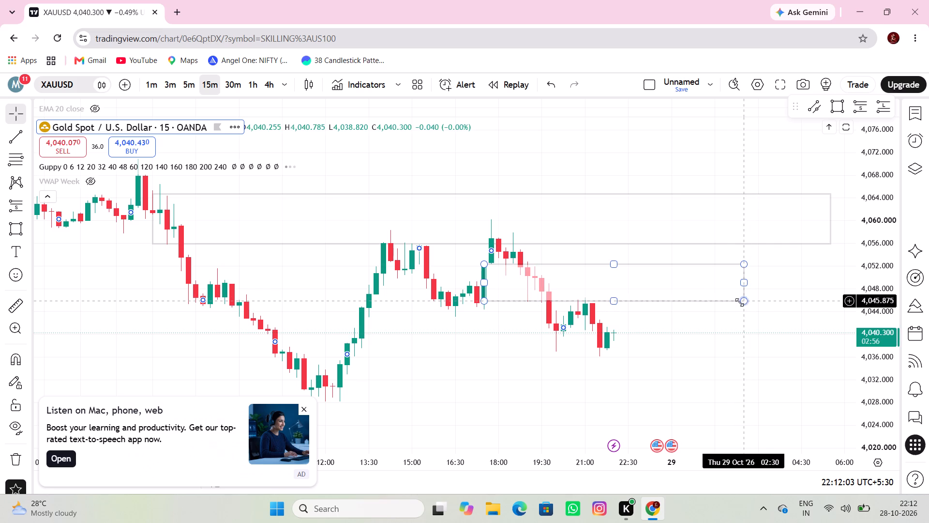
drag(739, 302, 752, 305)
drag(496, 265, 498, 270)
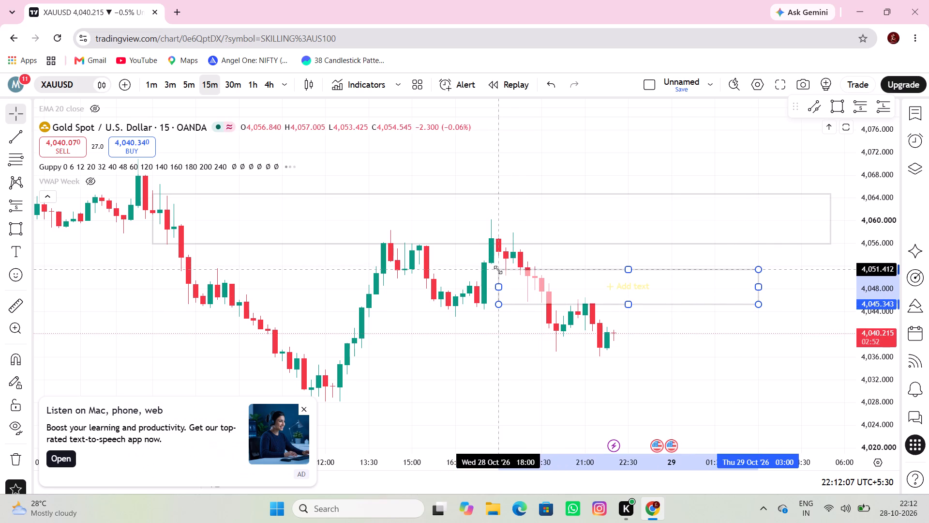
Lower the top edge of the lower rectangle zone to about 4,050.7.
drag(498, 270, 499, 274)
click(695, 367)
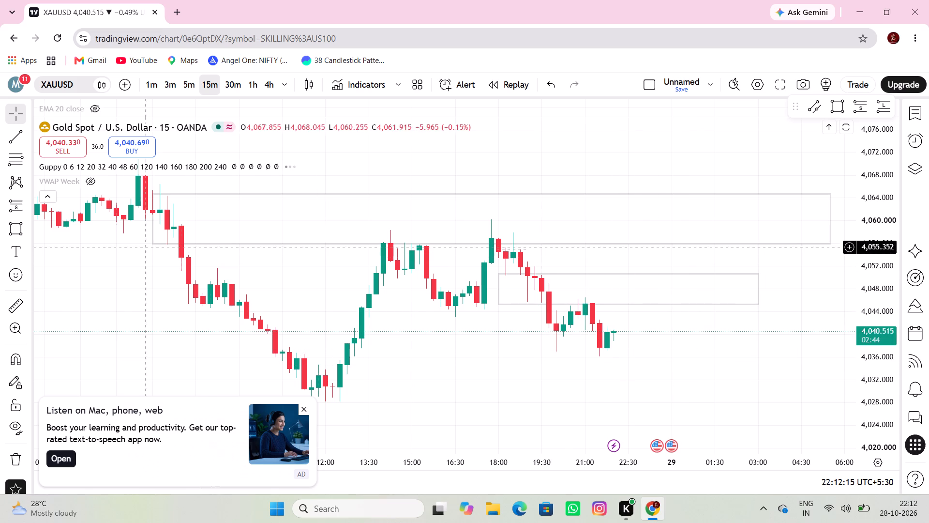
Place a short position starting at 21:15 on 28 Oct, with entry about 4,041.5, stop about 4,047.2 and target about 4,028.1.
double_click(6, 212)
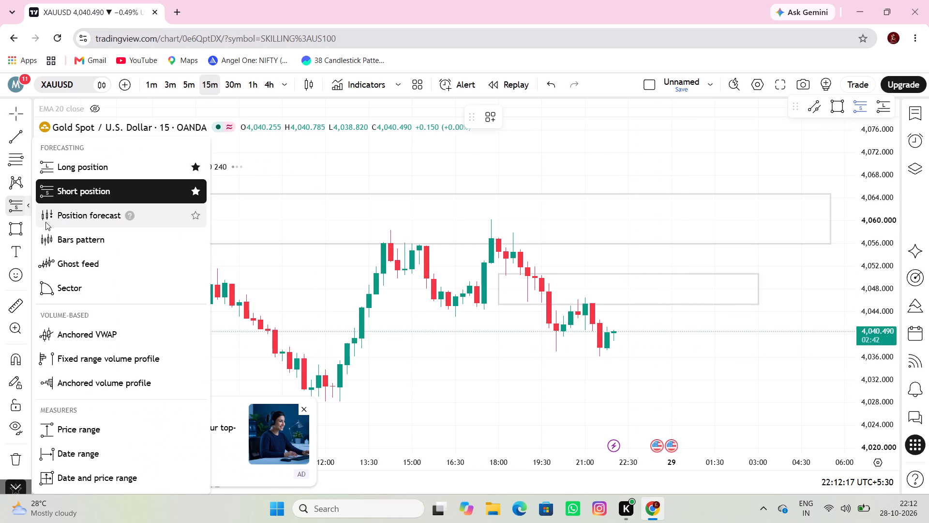
click(79, 199)
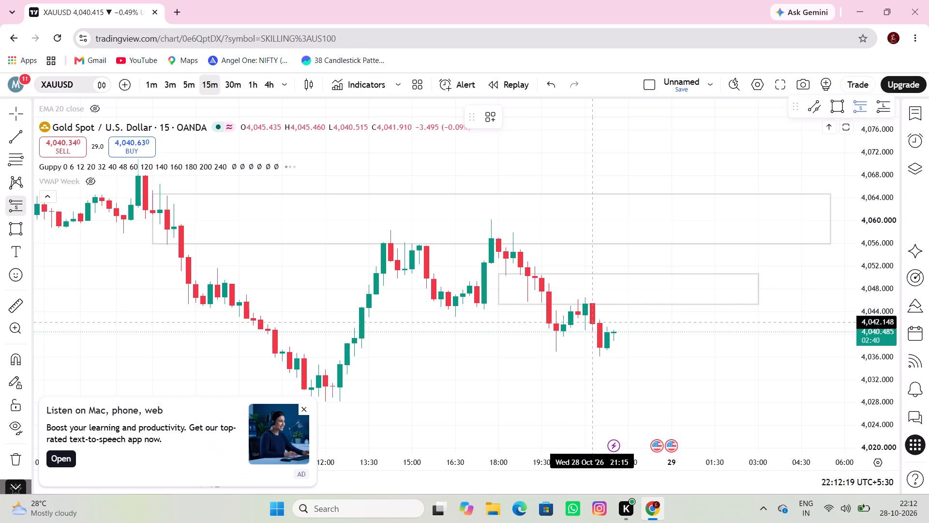
click(591, 326)
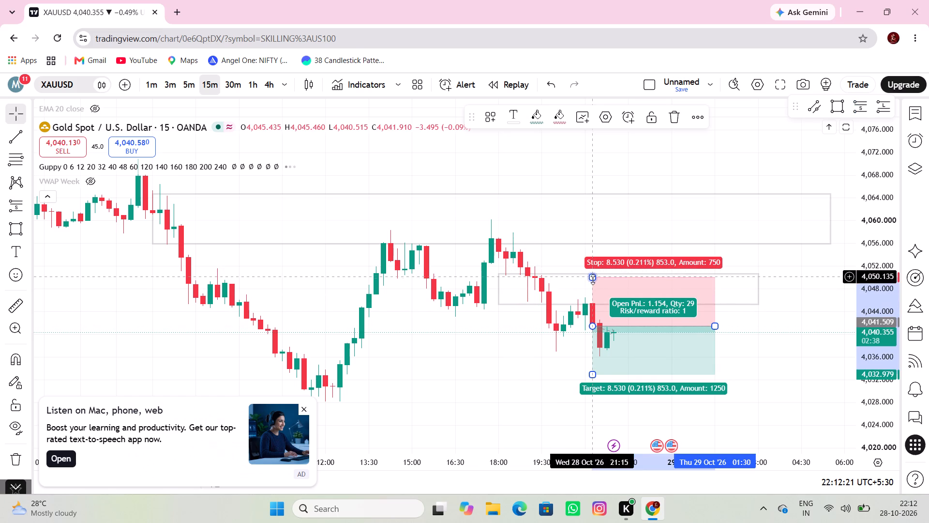
drag(593, 279, 586, 294)
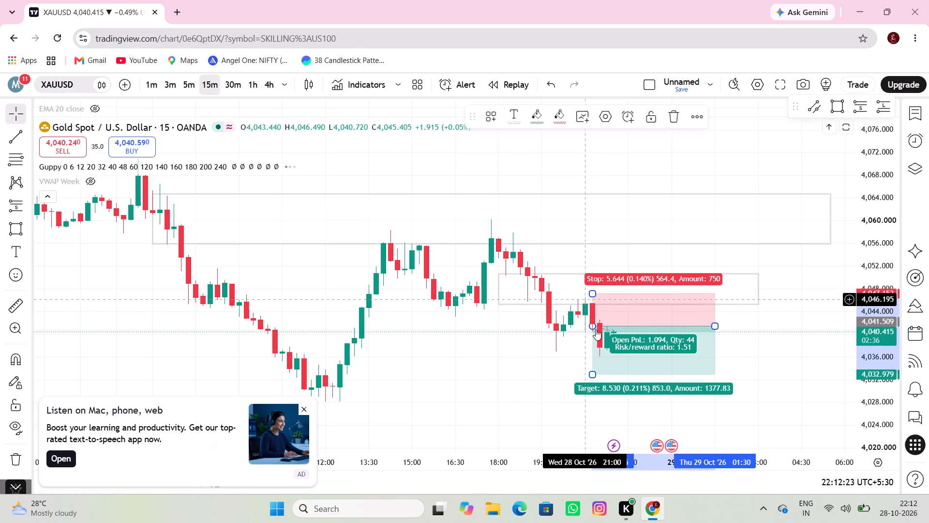
drag(589, 376, 589, 381)
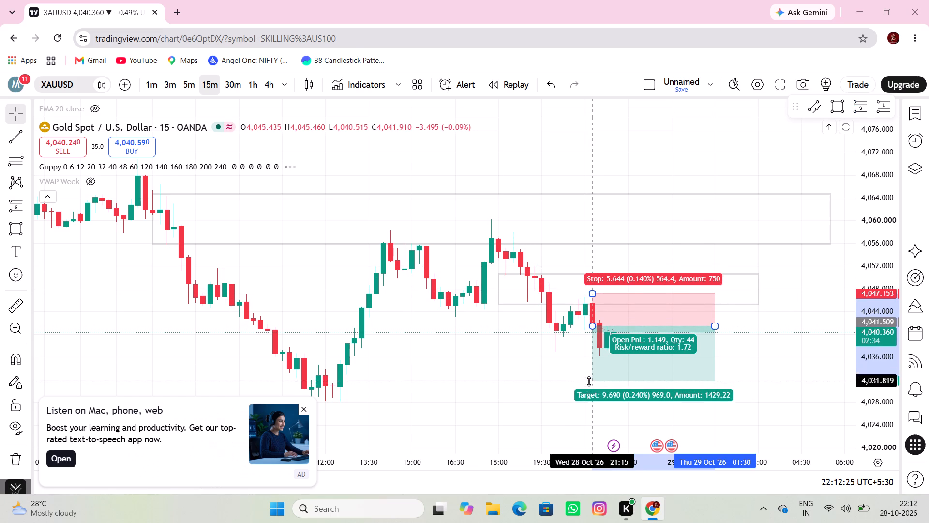
drag(589, 381, 586, 402)
click(542, 370)
Adjust the short position to start at 21:00, with entry about 4,041.6 and stop about 4,045.9.
drag(545, 365, 510, 359)
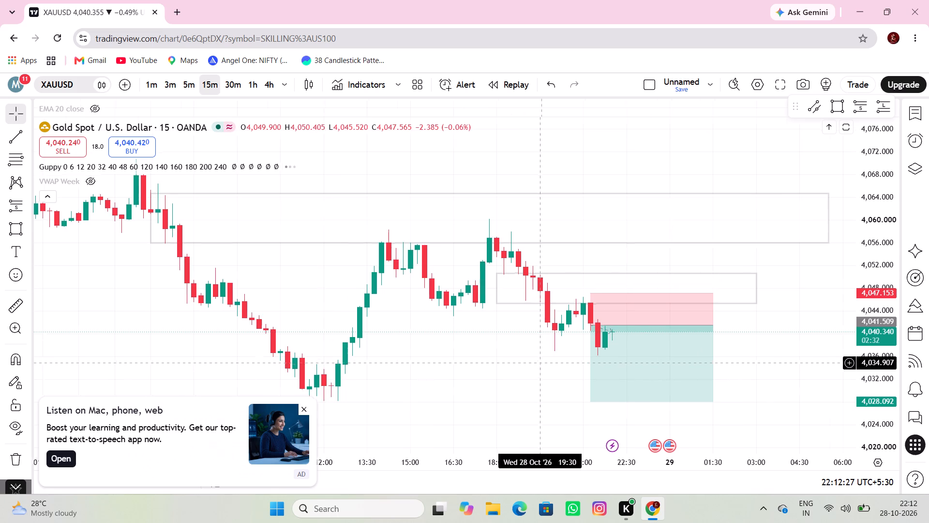
drag(510, 359, 455, 352)
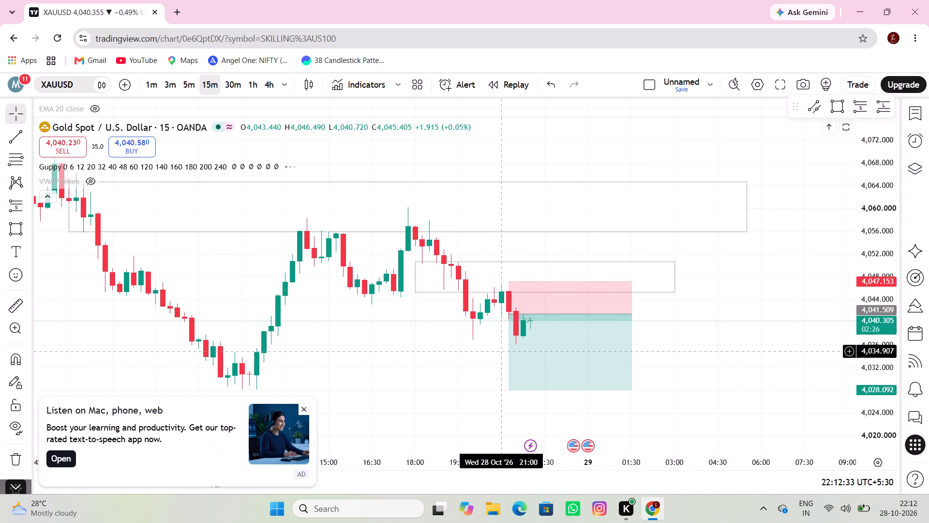
scroll(429, 365, down, 2)
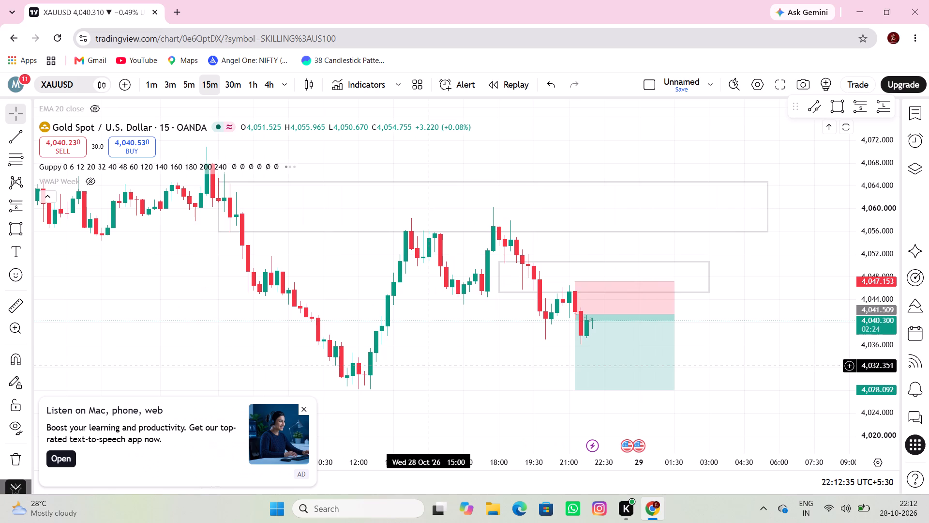
scroll(428, 366, down, 1)
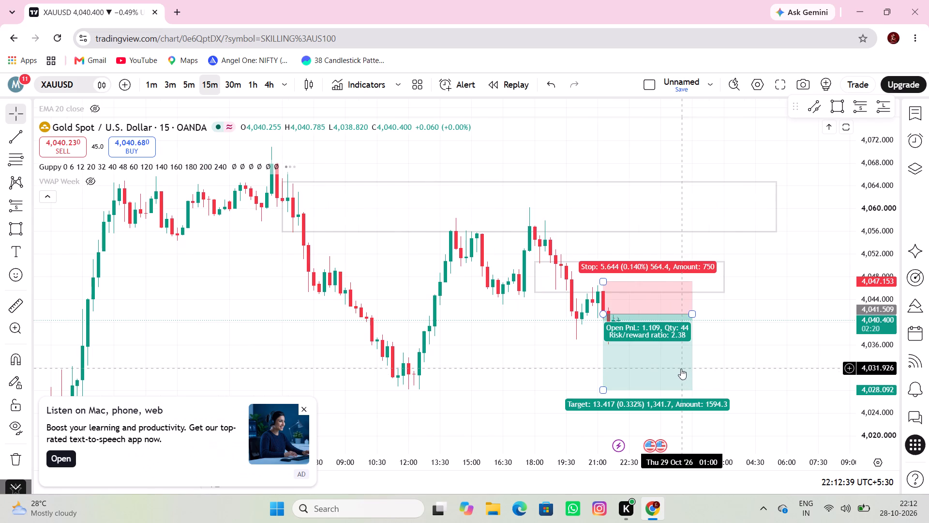
drag(606, 313, 605, 317)
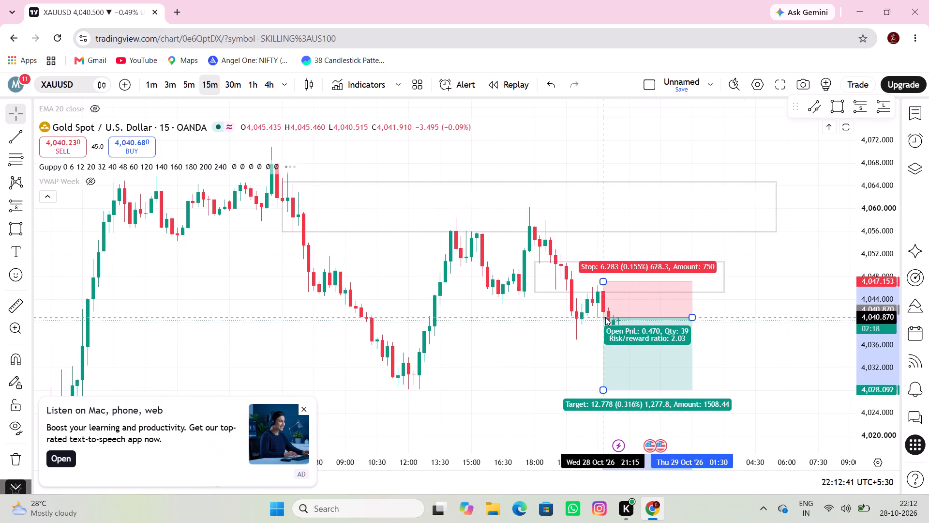
drag(605, 317, 605, 319)
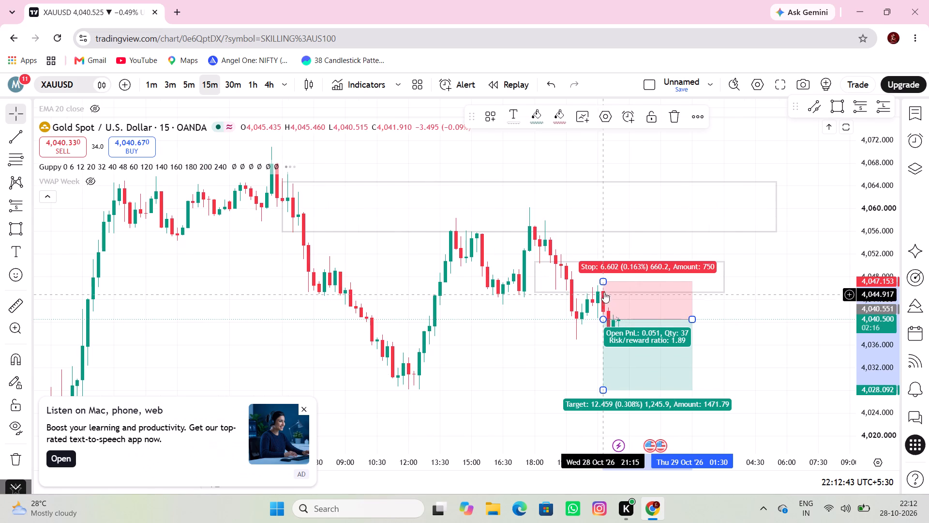
drag(601, 281, 589, 289)
drag(579, 348, 466, 329)
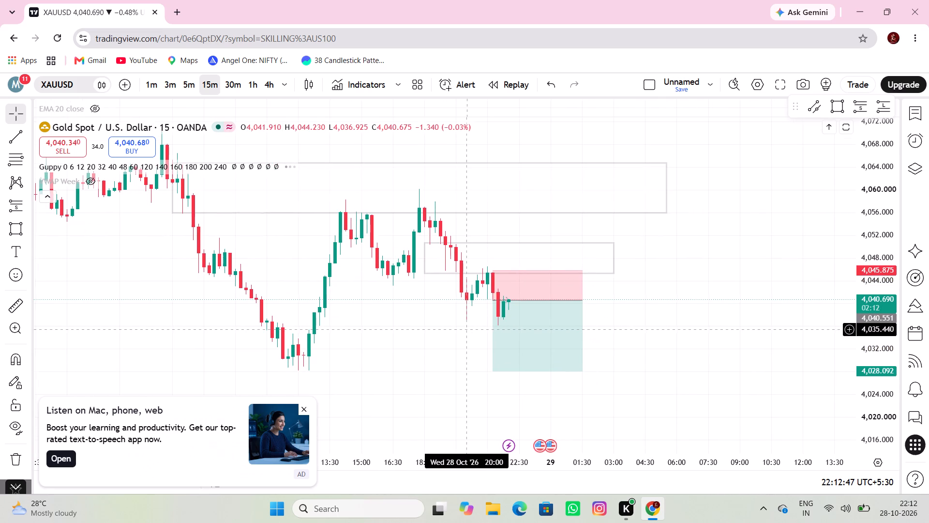
drag(466, 329, 466, 328)
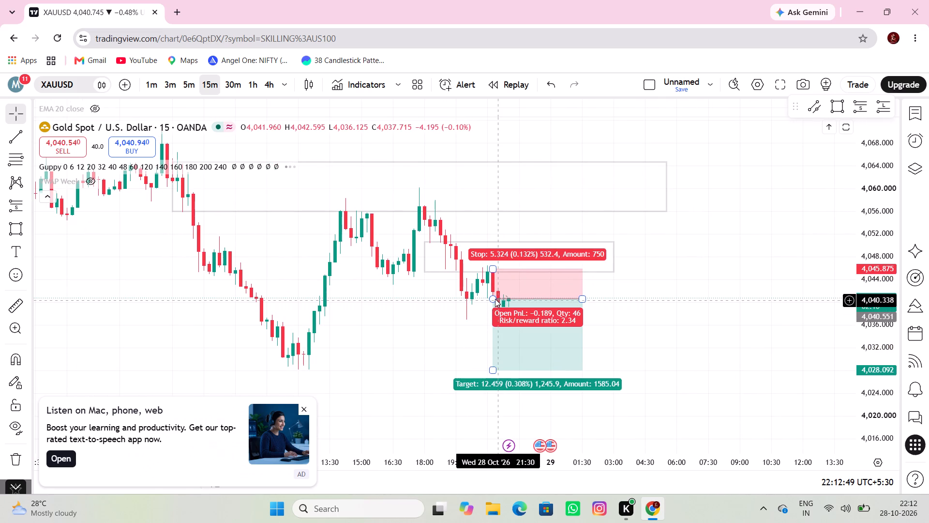
drag(495, 299, 490, 293)
click(619, 331)
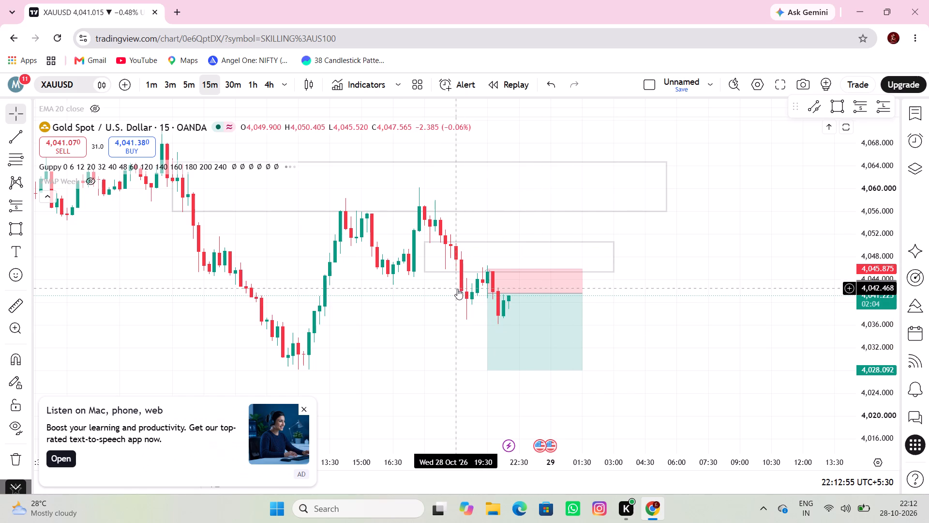
Examine the 15-minute XAUUSD price action around the two rectangle zones and the short position.
drag(465, 330, 455, 330)
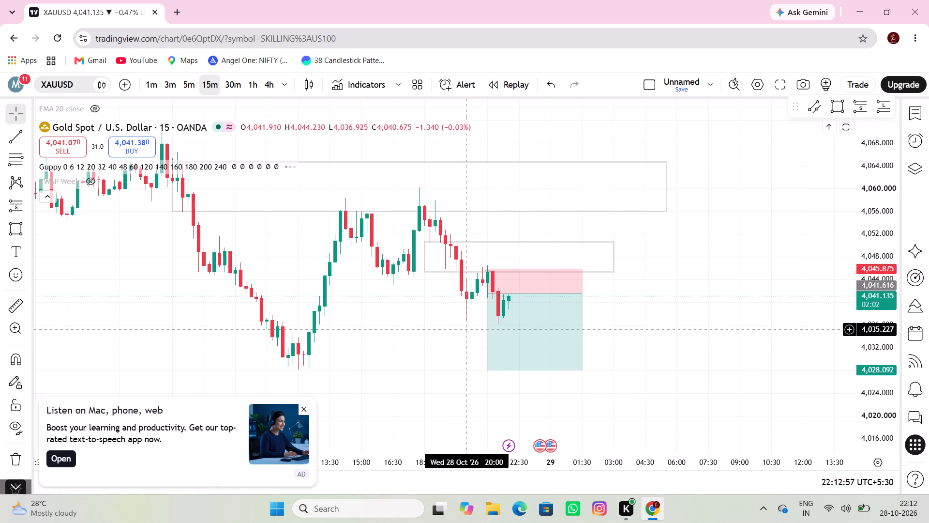
drag(455, 330, 386, 320)
scroll(329, 297, down, 4)
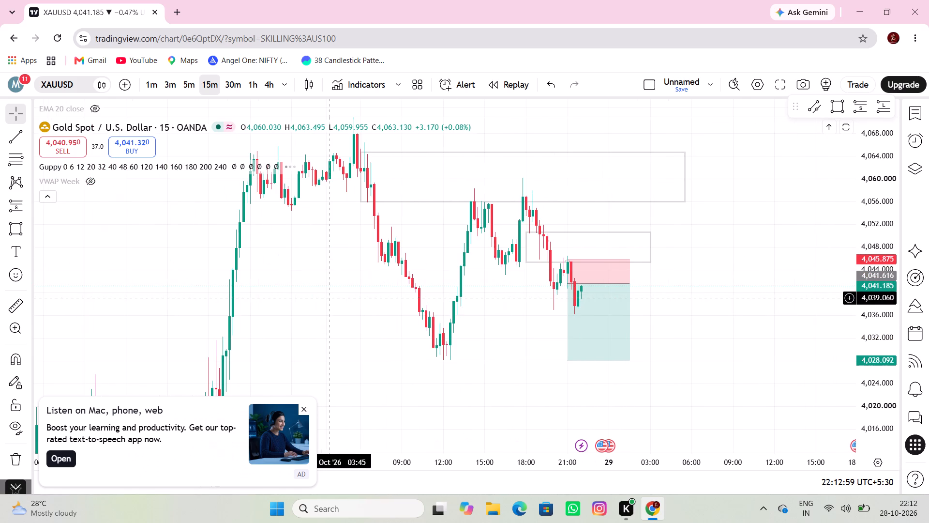
scroll(468, 310, up, 3)
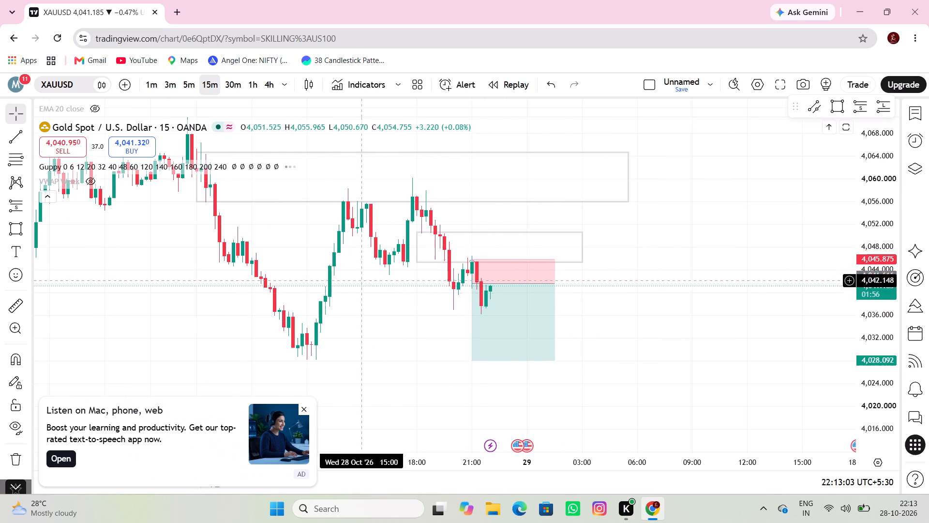
scroll(410, 337, down, 3)
scroll(884, 333, down, 2)
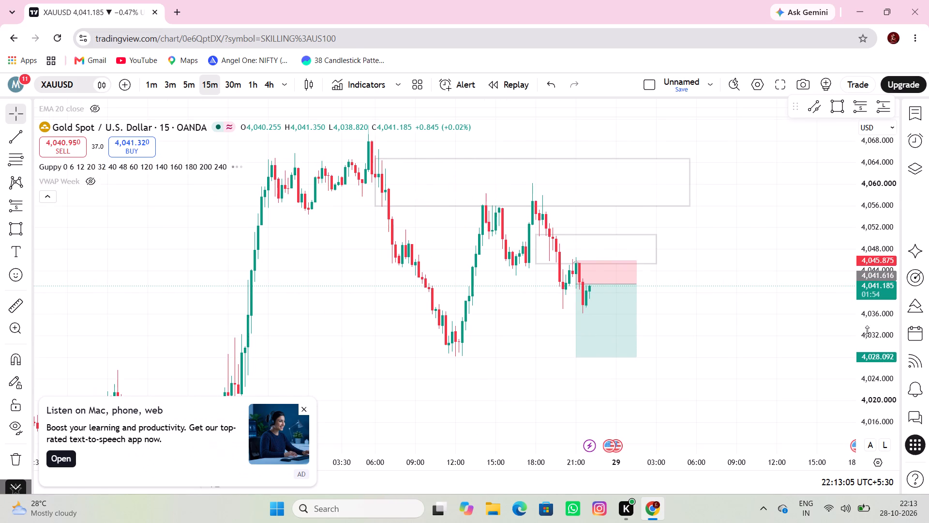
scroll(867, 331, down, 6)
scroll(620, 322, up, 4)
drag(631, 330, 644, 342)
scroll(691, 366, up, 3)
scroll(875, 375, up, 5)
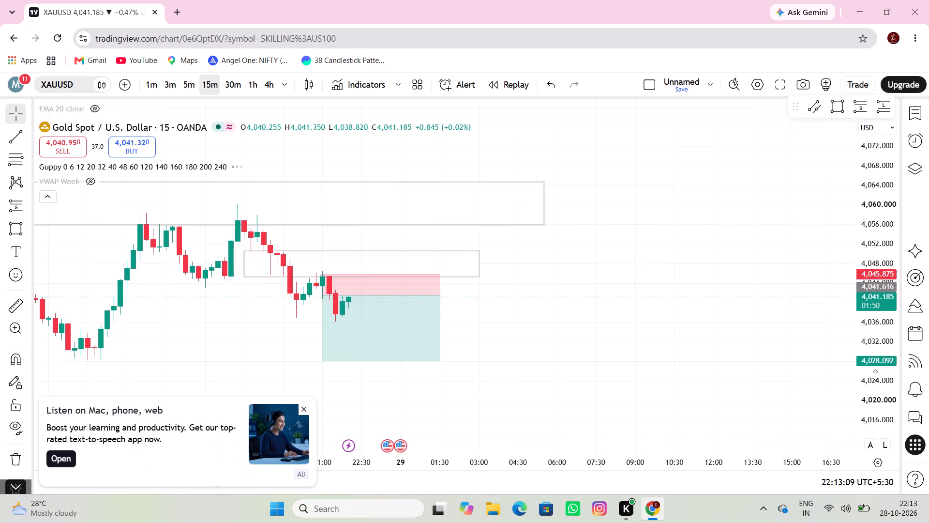
scroll(875, 375, up, 3)
drag(610, 355, 710, 326)
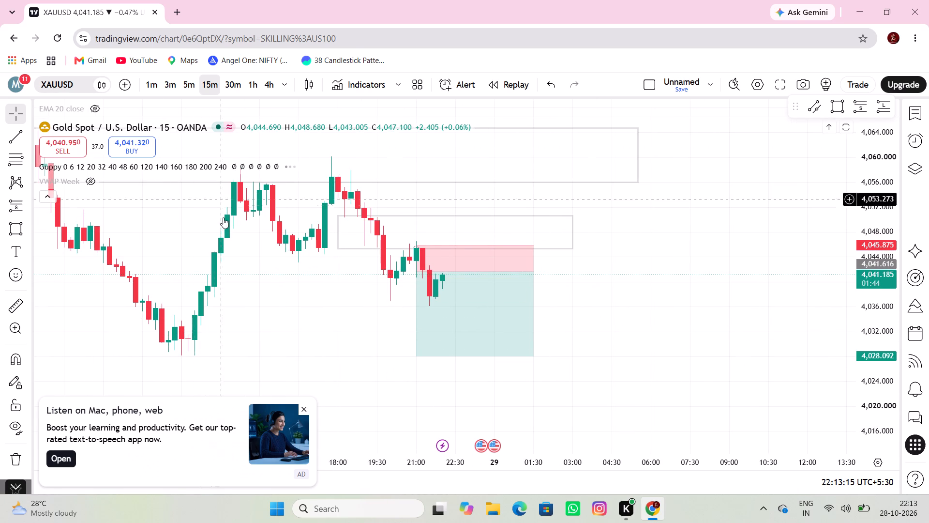
drag(344, 304, 374, 327)
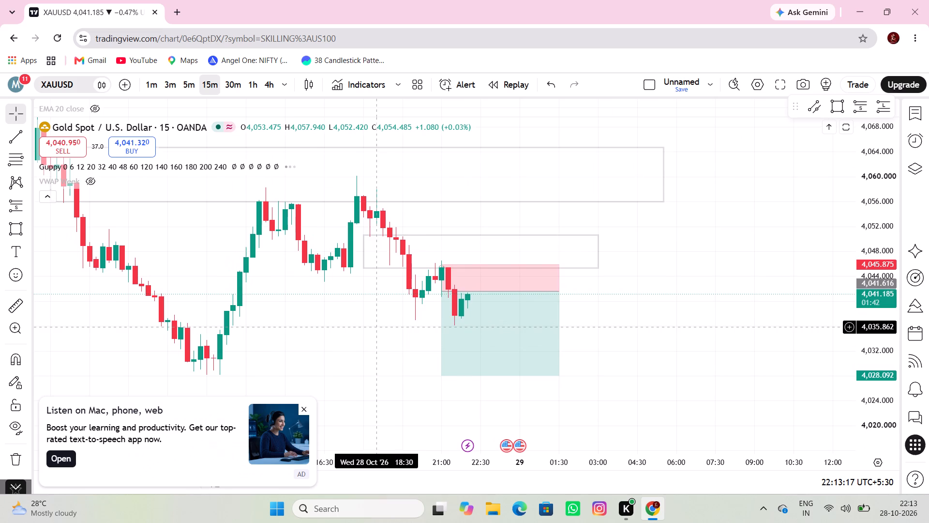
drag(630, 310, 633, 297)
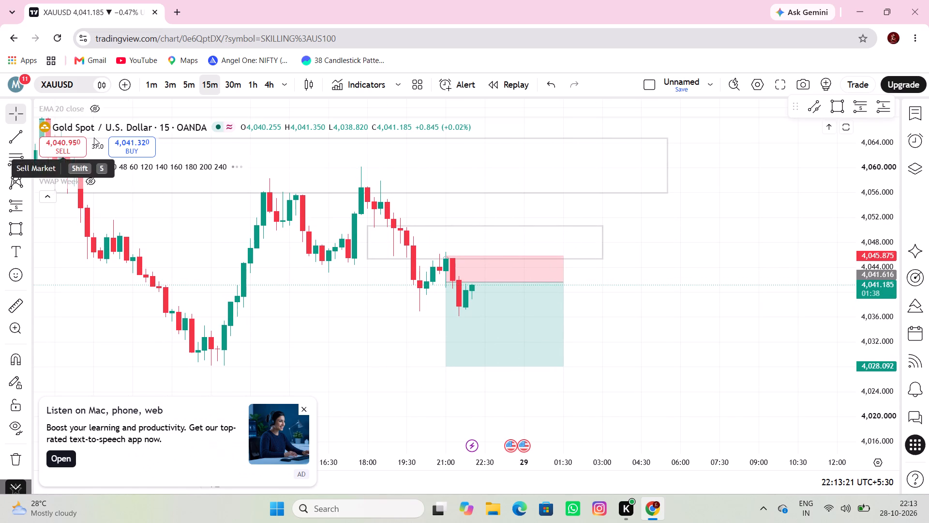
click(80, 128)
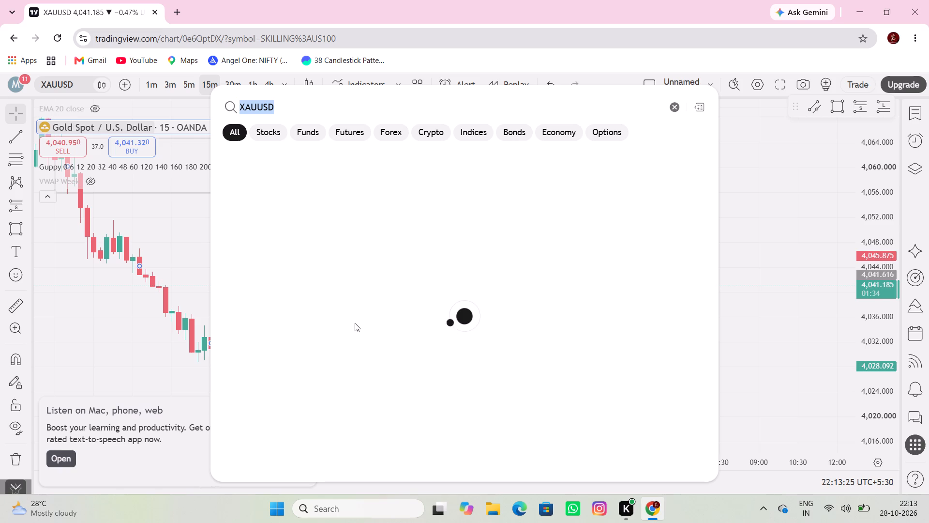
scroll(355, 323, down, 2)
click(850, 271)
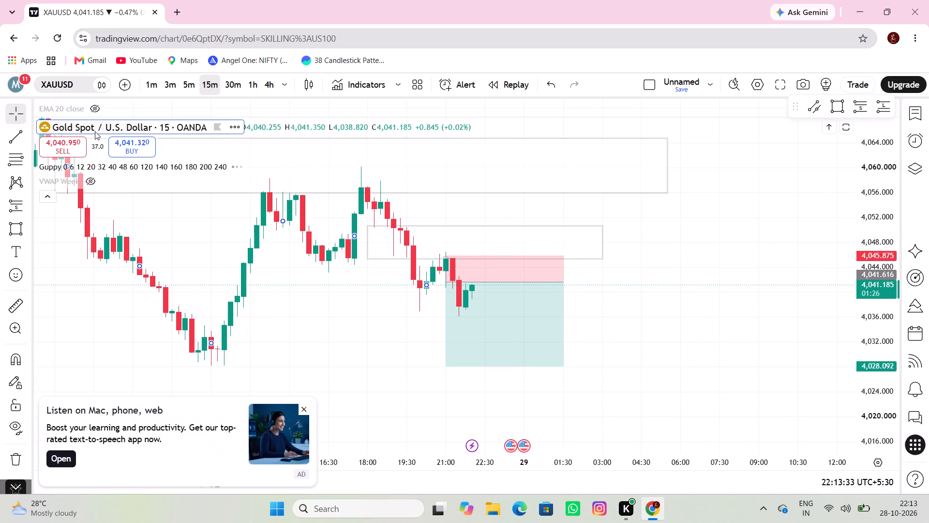
Switch the chart to the BTCUSD symbol (Bitcoin / U.S. dollar, spot crypto).
click(72, 127)
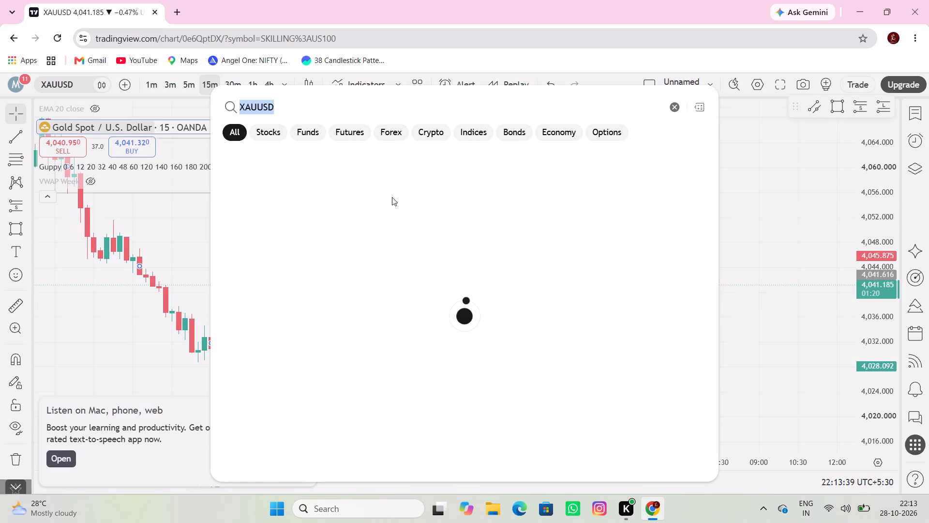
click(675, 105)
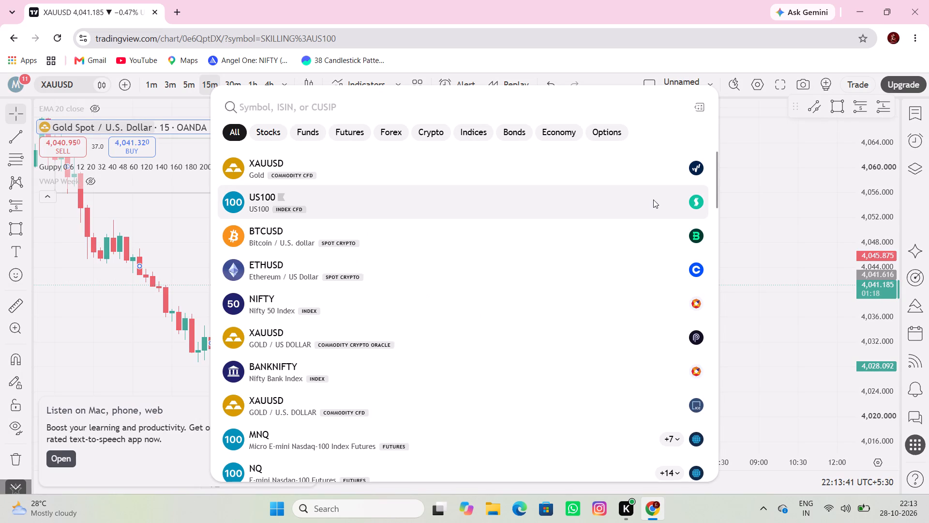
click(440, 233)
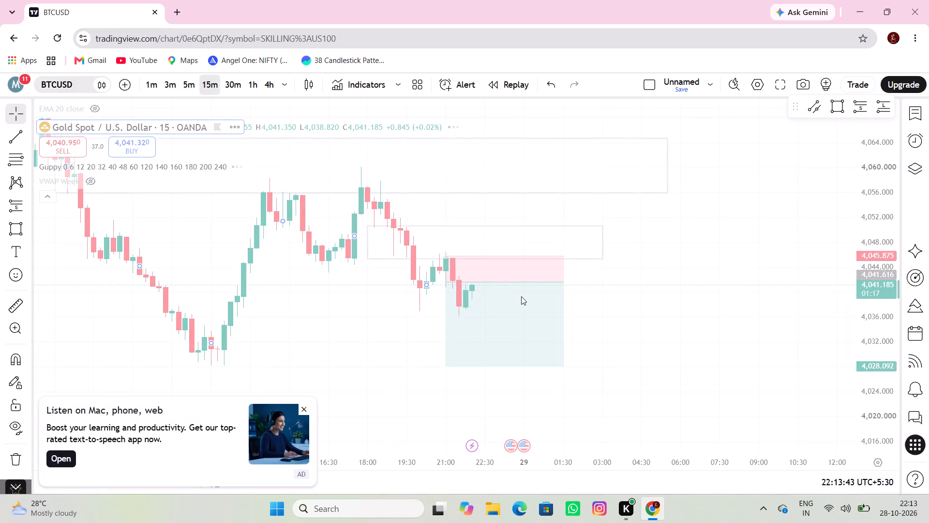
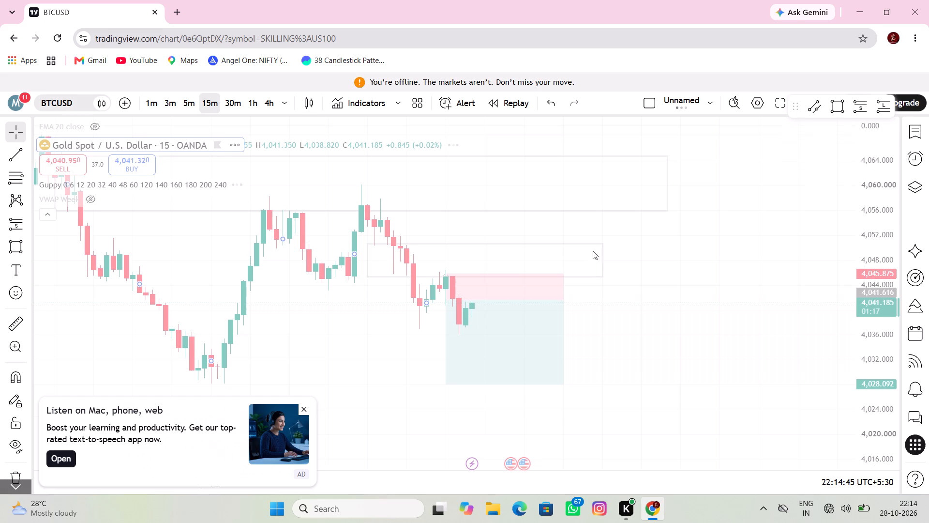
Reconnect the computer to the realme C67 5G Wi-Fi network.
click(868, 483)
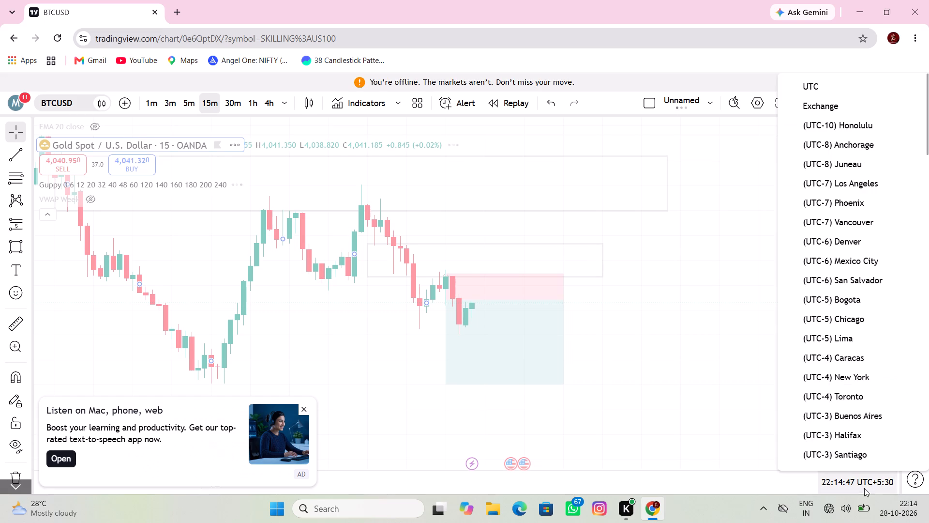
click(847, 506)
click(765, 290)
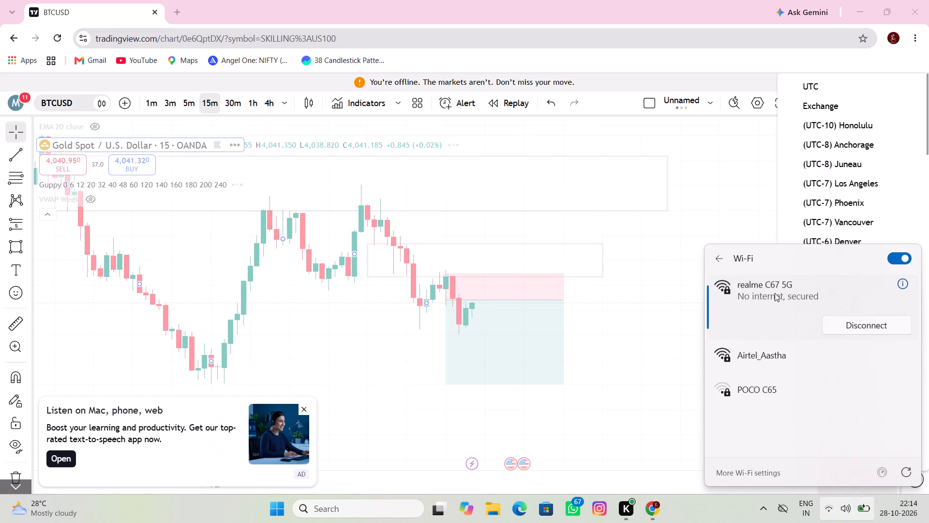
click(643, 243)
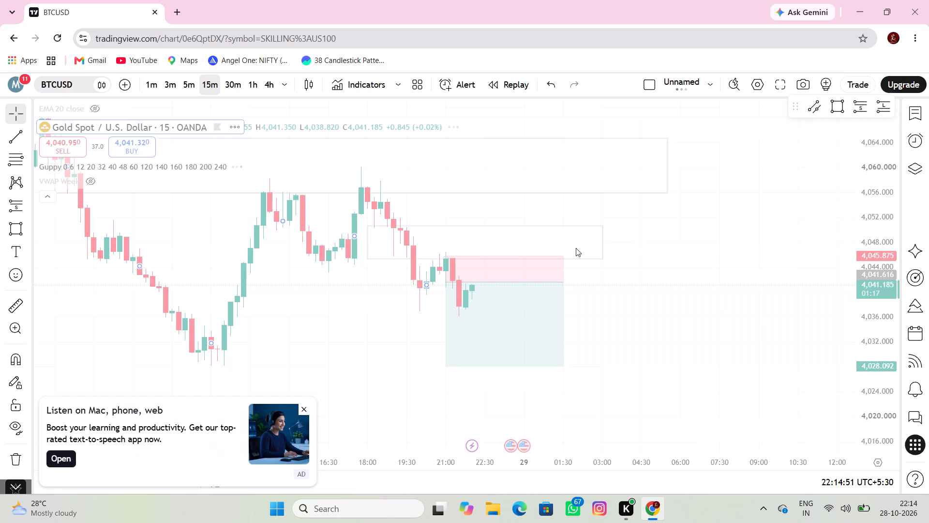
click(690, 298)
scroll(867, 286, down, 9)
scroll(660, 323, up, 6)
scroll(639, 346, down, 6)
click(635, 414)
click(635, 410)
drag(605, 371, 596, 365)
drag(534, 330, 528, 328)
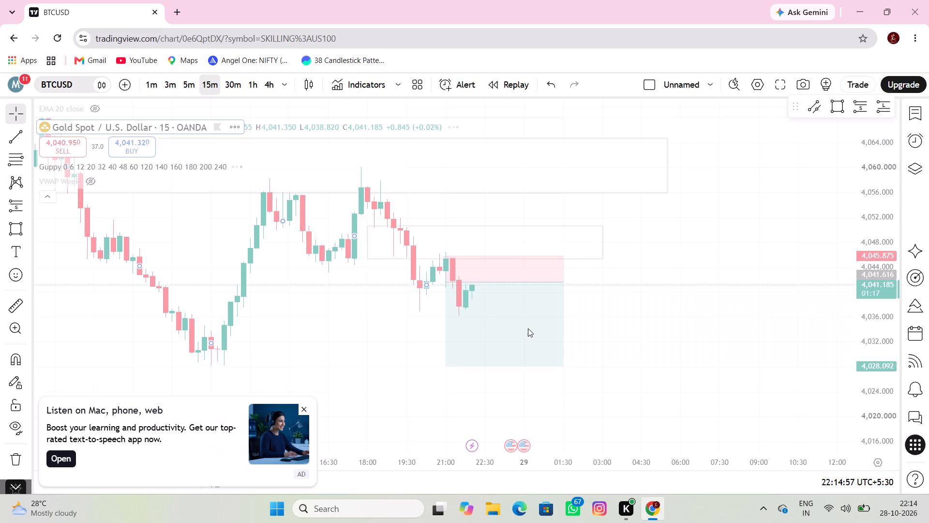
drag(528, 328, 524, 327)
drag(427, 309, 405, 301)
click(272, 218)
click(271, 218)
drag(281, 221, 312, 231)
Reload the chart page to bring up the live 15-minute US100 (Skilling) chart.
click(57, 42)
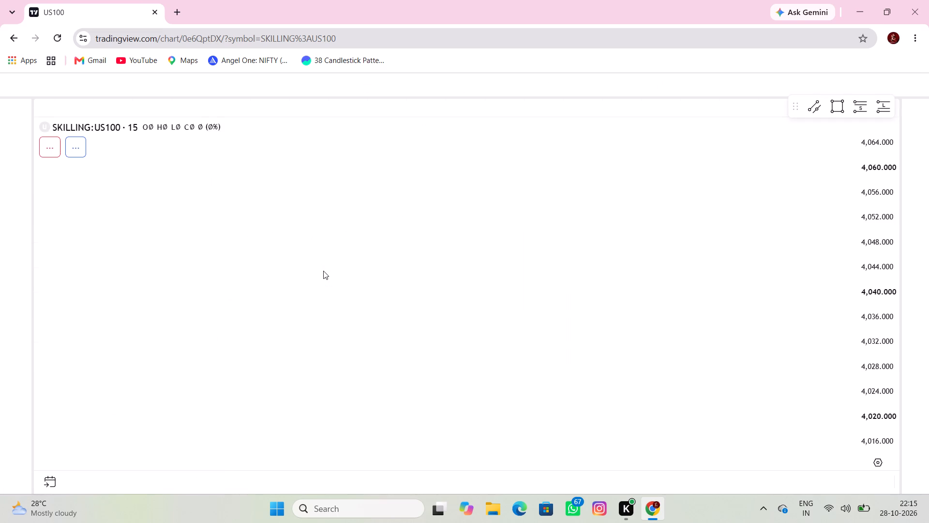
scroll(426, 290, up, 7)
drag(600, 322, 599, 323)
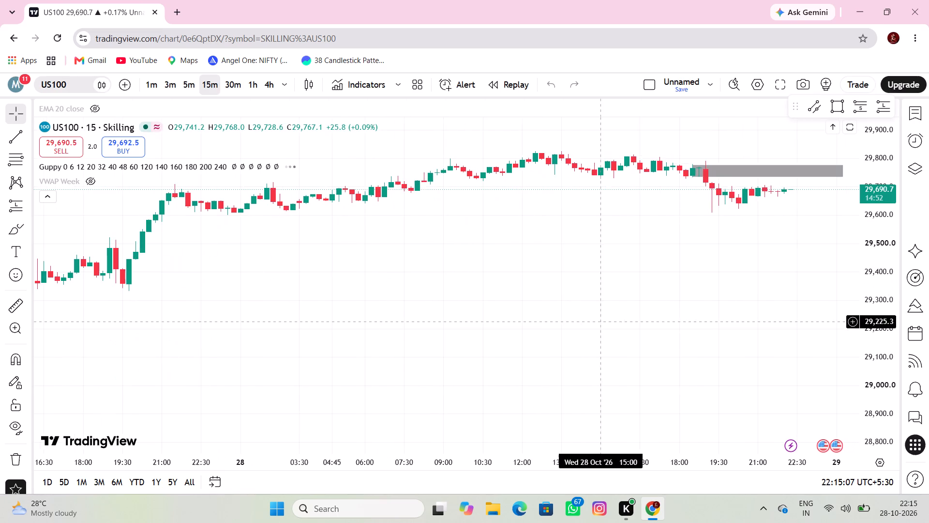
drag(599, 323, 462, 407)
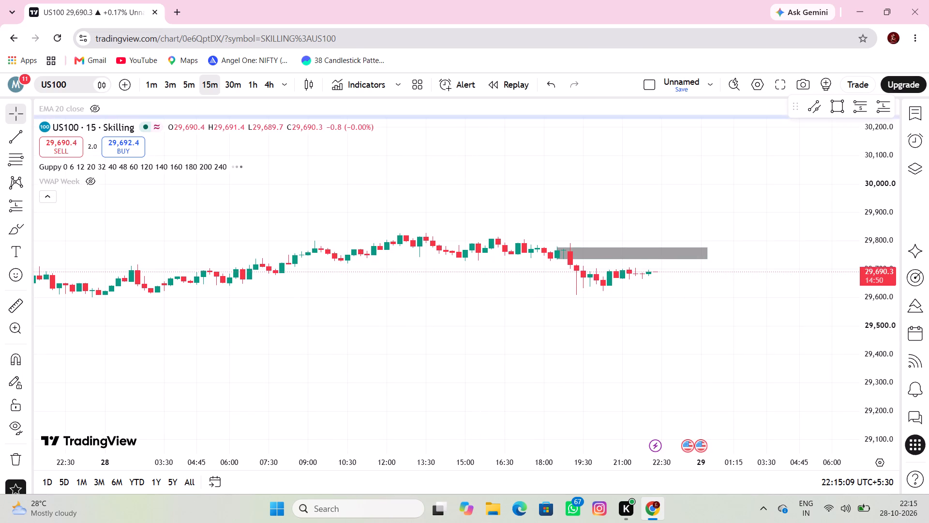
Switch the chart from US100 to the XAUUSD gold symbol.
click(52, 120)
click(57, 123)
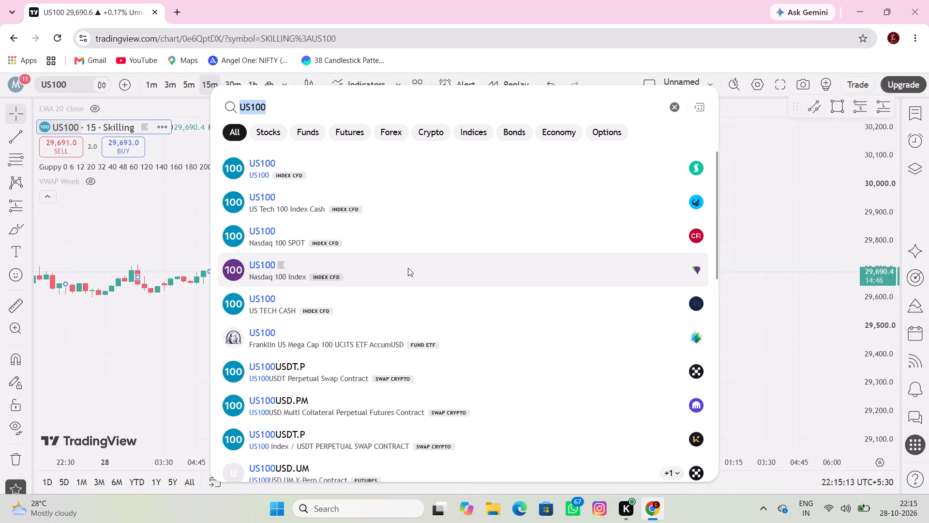
scroll(390, 311, down, 3)
scroll(344, 367, down, 4)
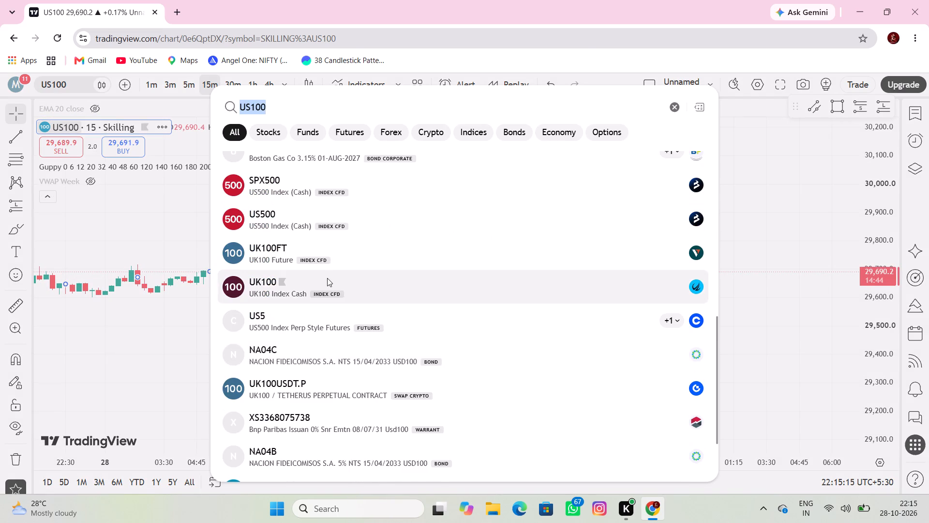
scroll(327, 278, up, 6)
key(BackSpace)
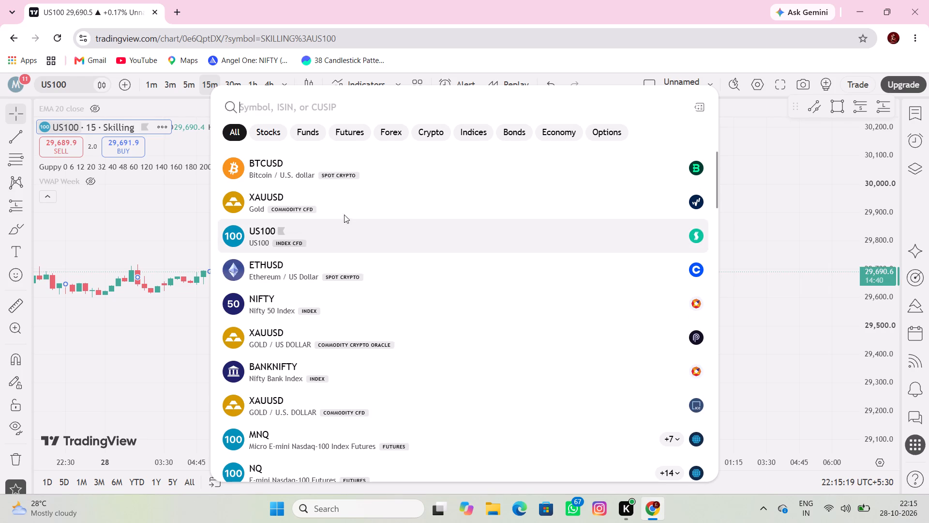
click(344, 210)
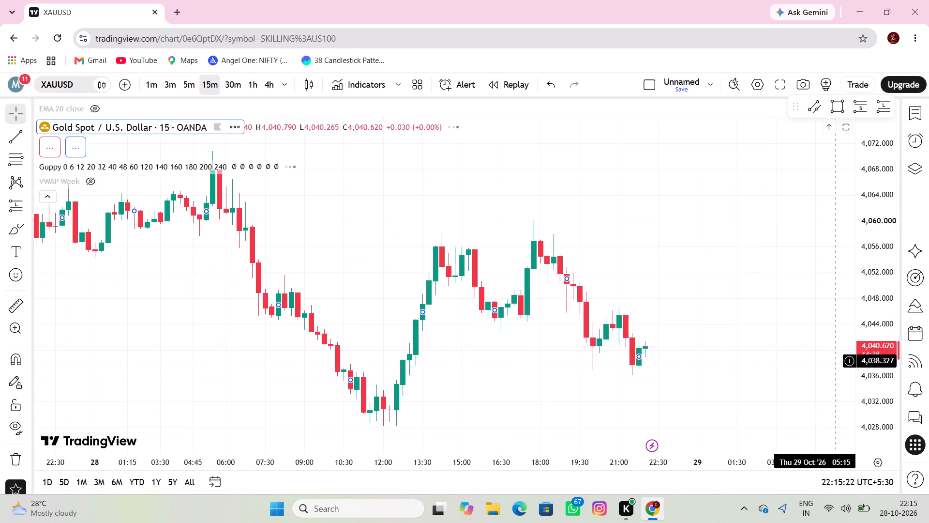
Adjust the short position on XAUUSD to an entry of about 4,040.8 and a stop of about 4,046.4.
drag(741, 349, 699, 338)
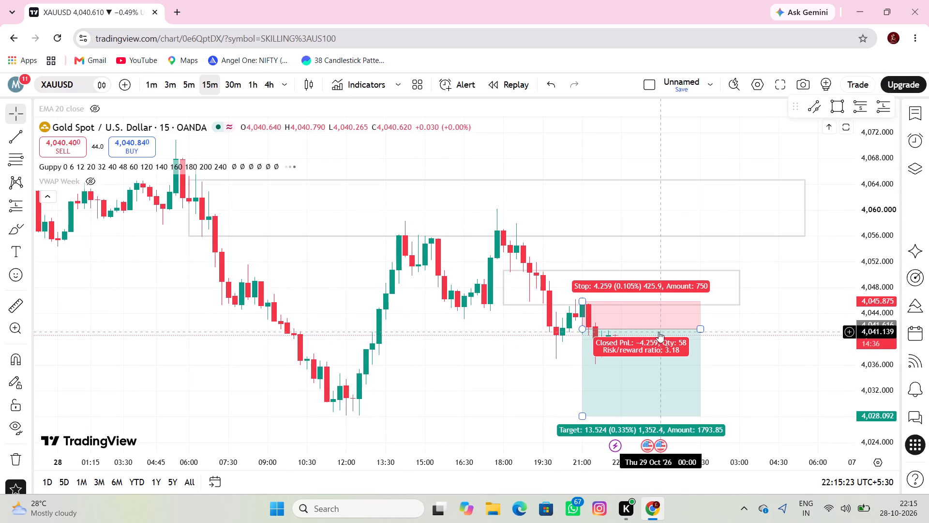
drag(581, 327, 582, 335)
click(535, 351)
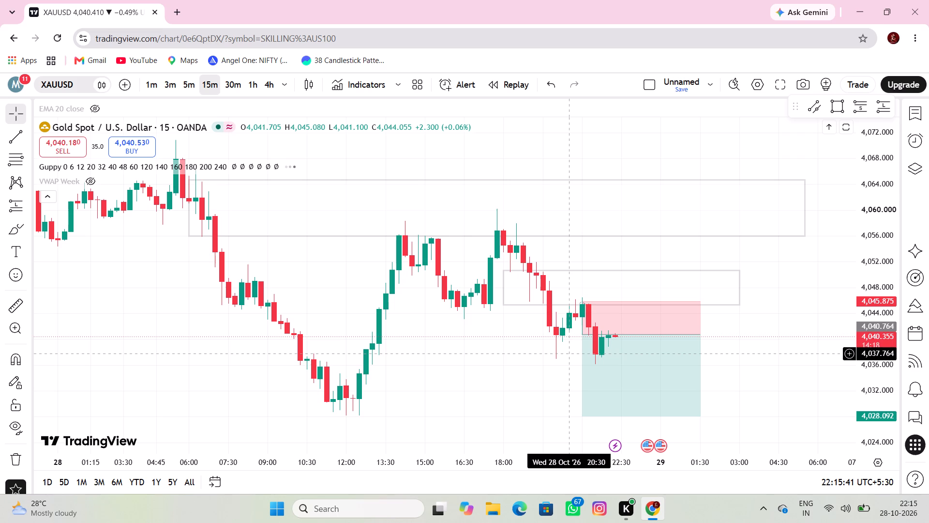
drag(581, 301, 581, 300)
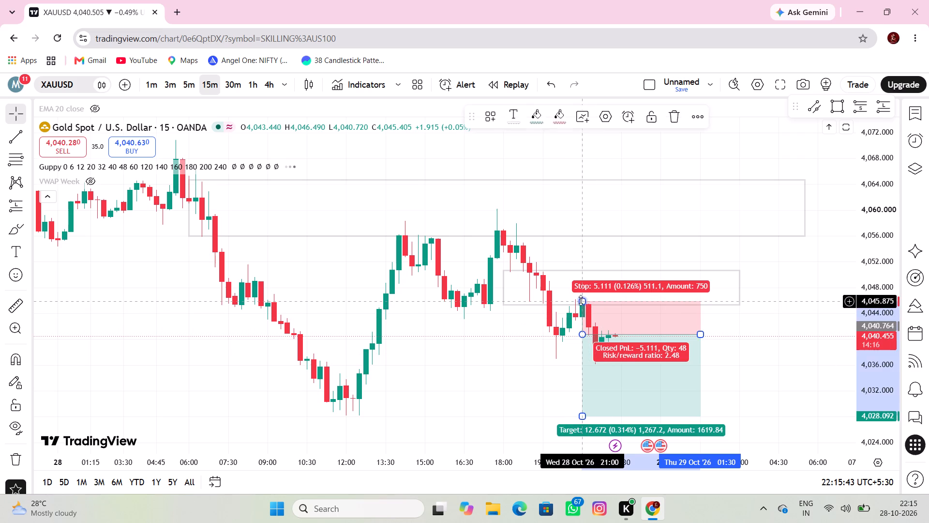
drag(581, 300, 569, 298)
drag(567, 345, 567, 345)
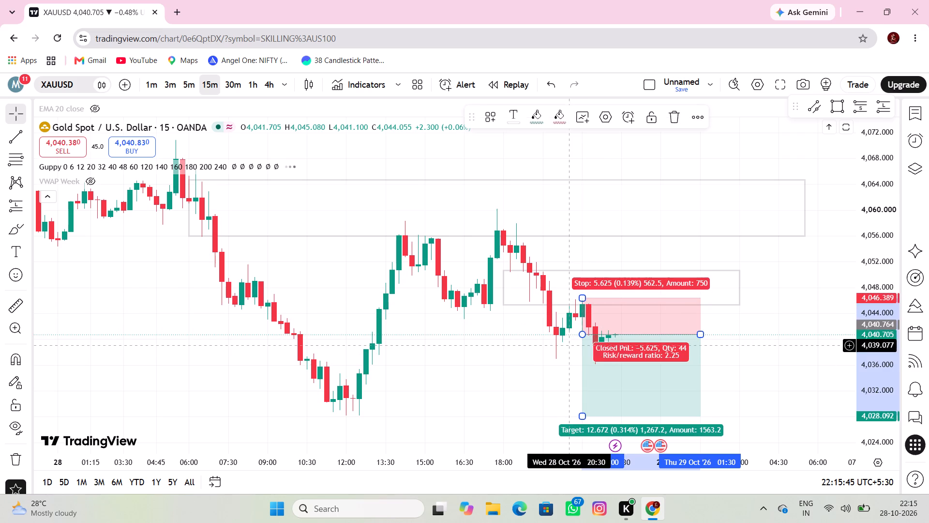
Examine the 15-minute XAUUSD price action of the past days around the two rectangle zones and the short position.
drag(567, 345, 496, 336)
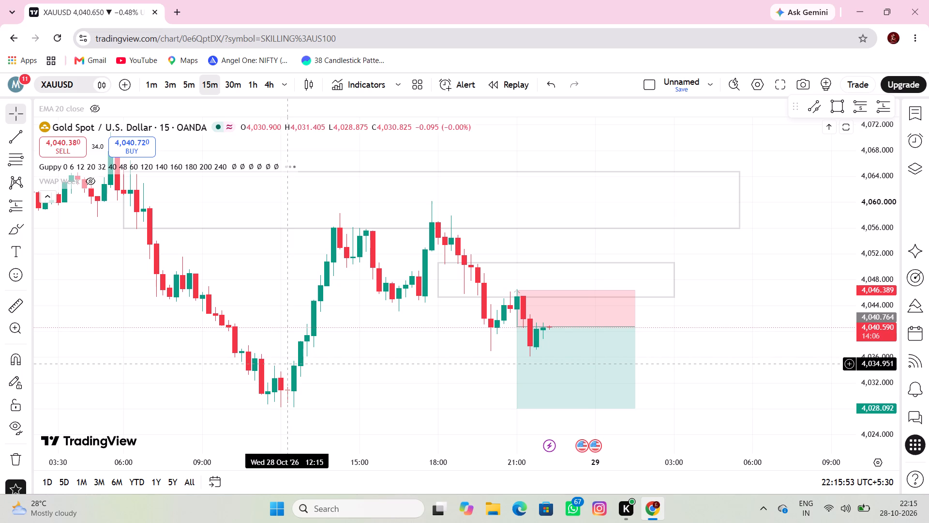
drag(280, 366, 371, 400)
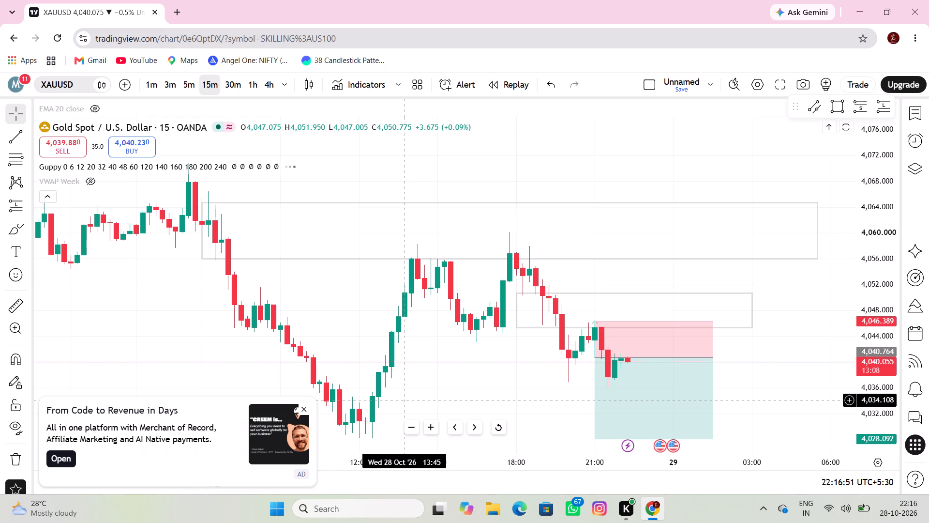
scroll(662, 350, down, 3)
drag(769, 392, 744, 308)
scroll(750, 316, down, 6)
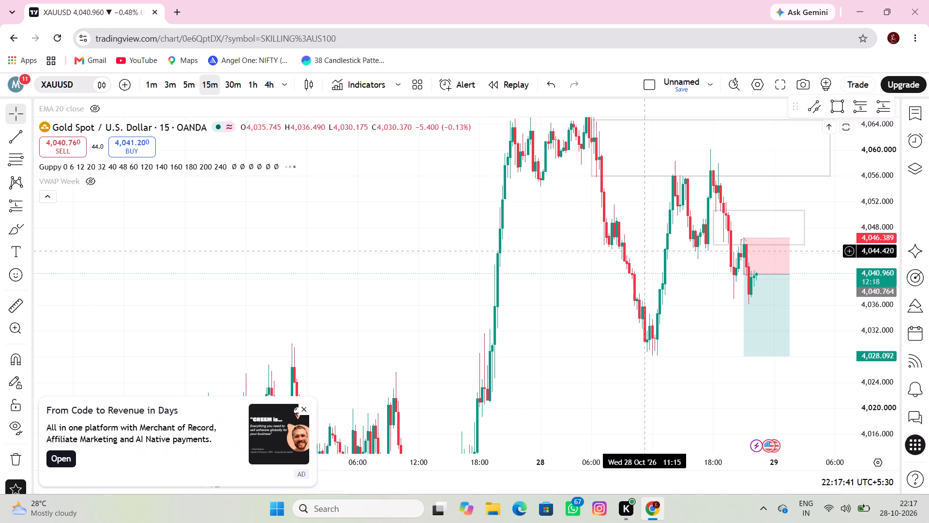
scroll(646, 255, down, 2)
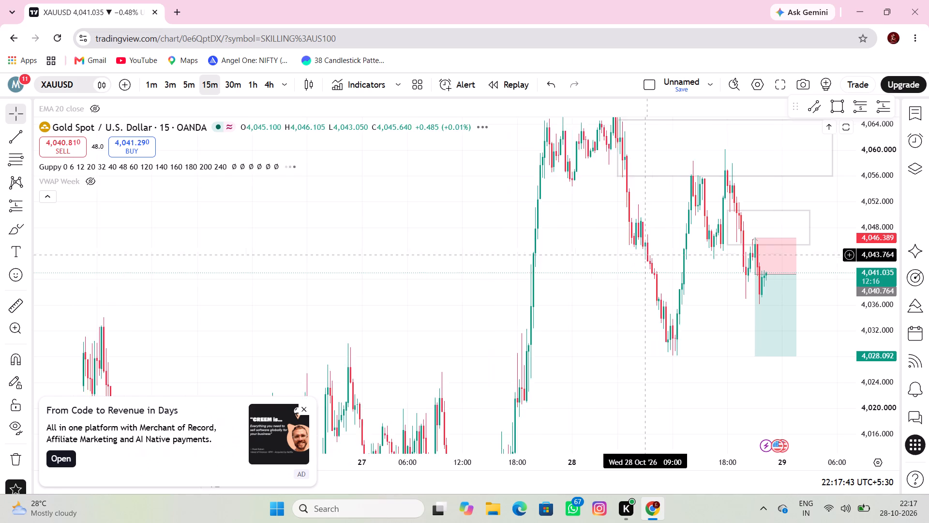
scroll(646, 261, down, 2)
scroll(753, 313, down, 4)
scroll(504, 311, up, 1)
scroll(876, 316, down, 7)
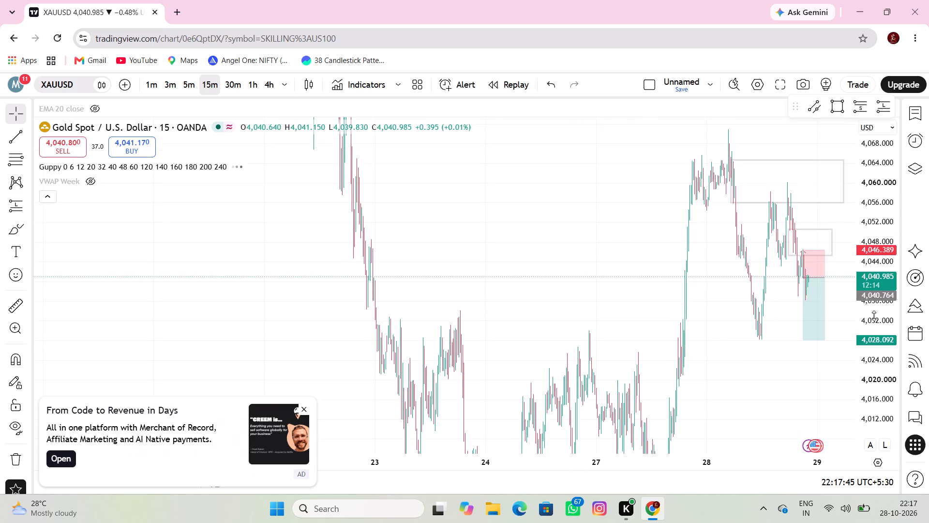
scroll(874, 316, down, 1)
scroll(714, 326, up, 14)
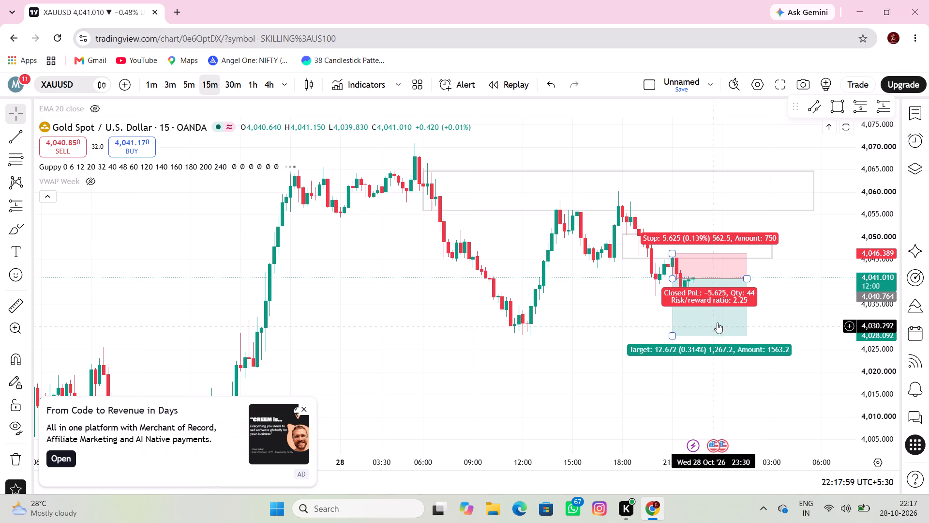
click(567, 292)
drag(561, 291, 550, 287)
scroll(406, 247, down, 2)
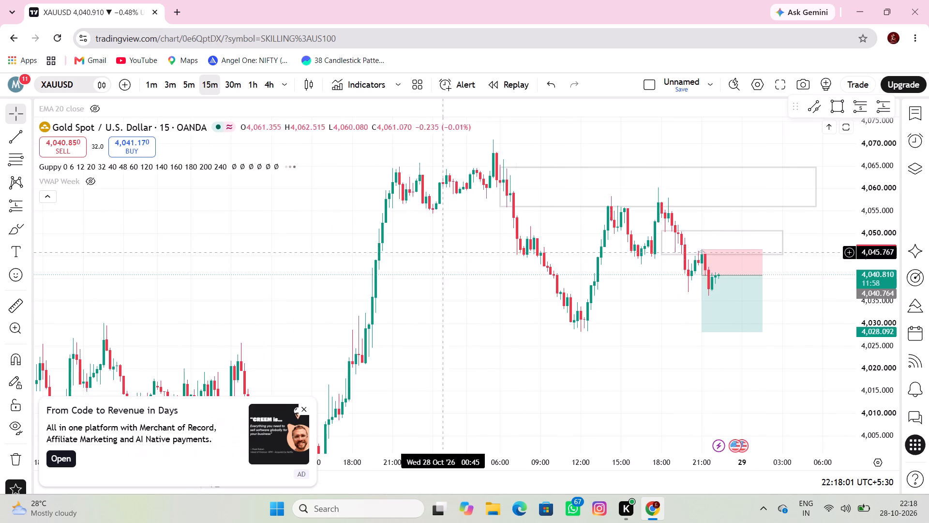
scroll(574, 309, down, 5)
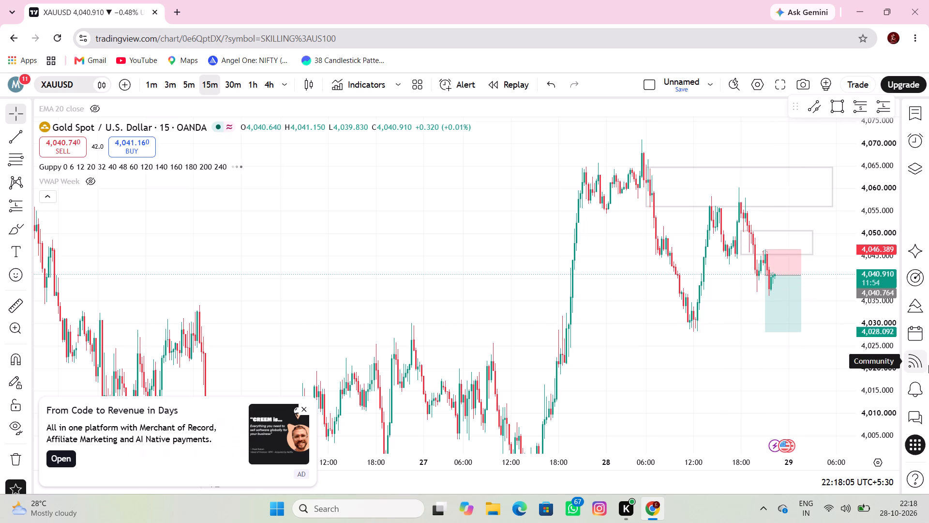
scroll(928, 378, down, 4)
scroll(882, 397, up, 5)
scroll(794, 369, up, 6)
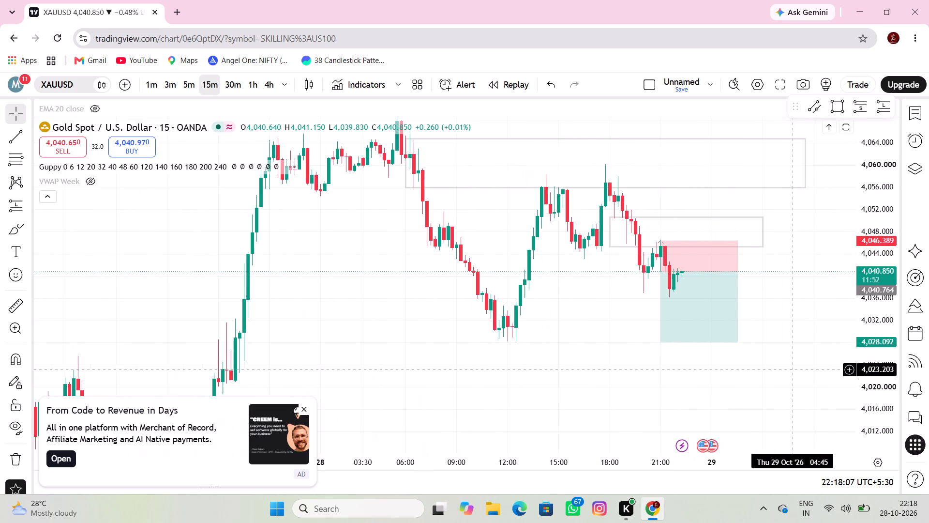
scroll(858, 359, down, 14)
scroll(692, 387, up, 3)
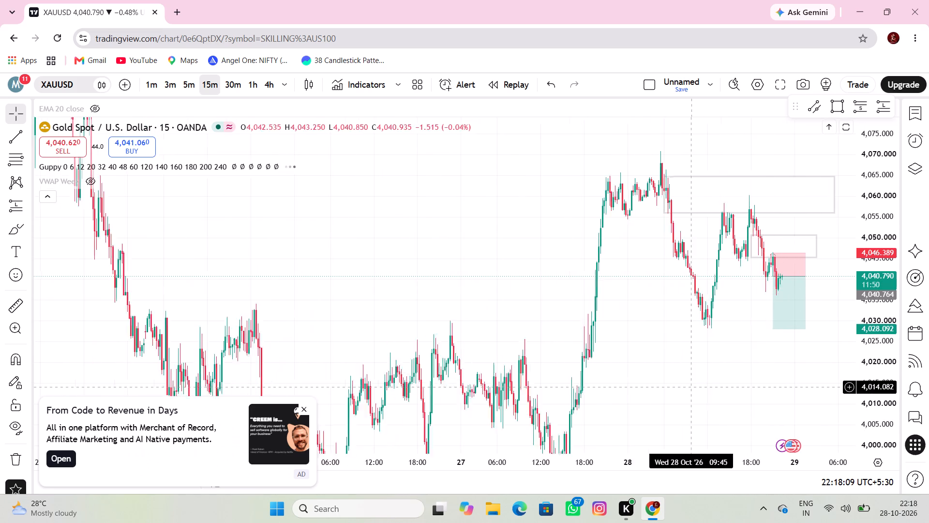
scroll(692, 387, up, 4)
scroll(692, 387, down, 7)
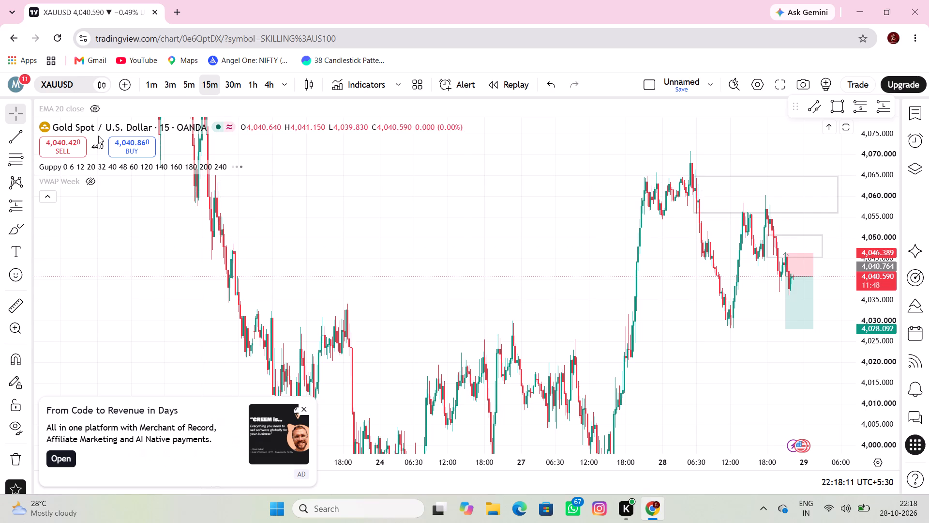
Switch the chart to the BTCUSD symbol (Bitcoin / U.S. dollar, spot crypto).
click(80, 130)
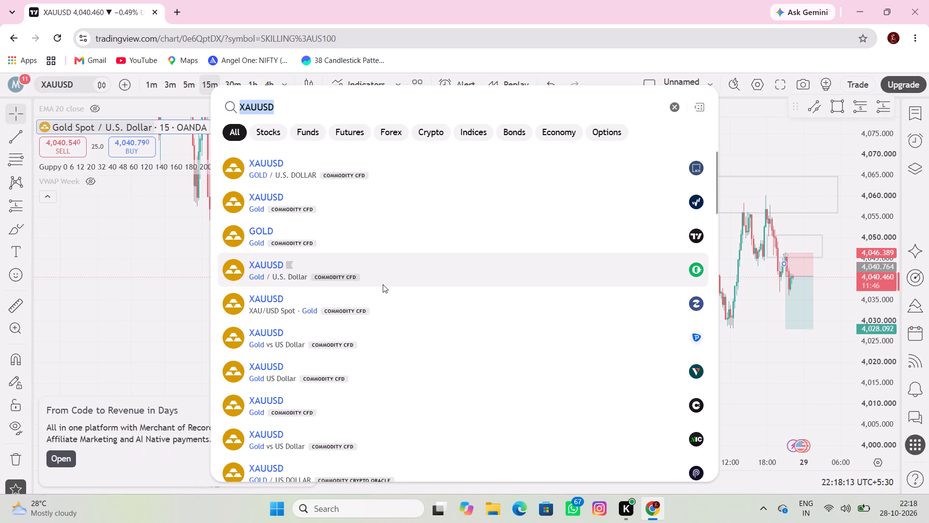
scroll(383, 286, down, 5)
scroll(383, 288, up, 6)
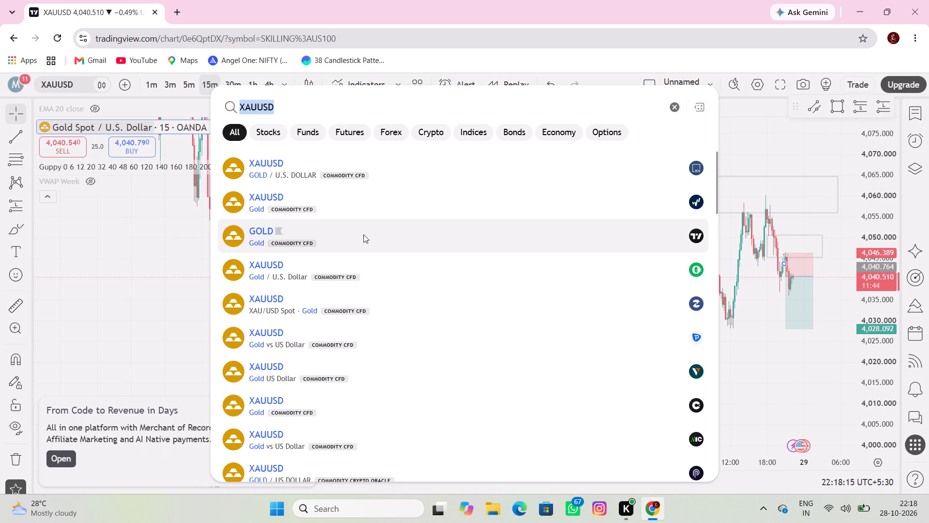
key(BackSpace)
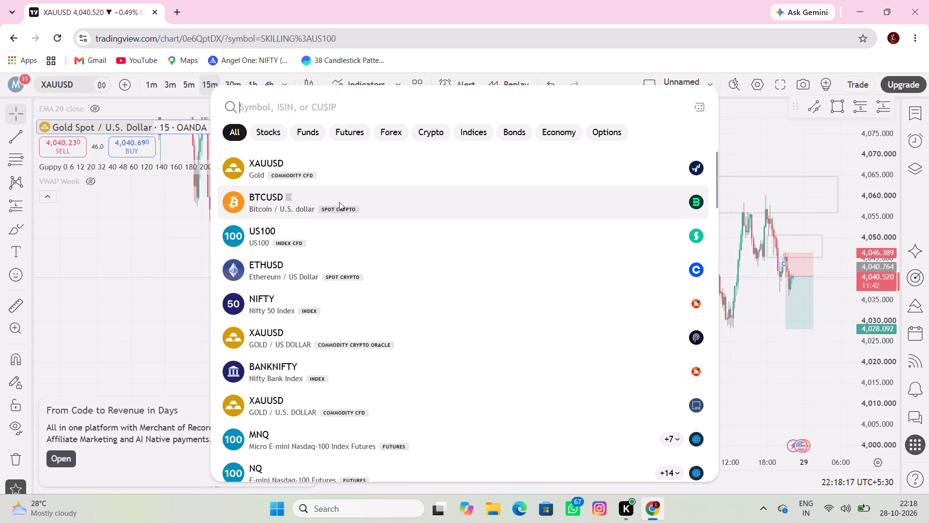
click(339, 202)
Examine BTCUSD price action around the horizontal lines at 81,438 and 81,183, changing to the 30-minute interval.
scroll(677, 270, up, 9)
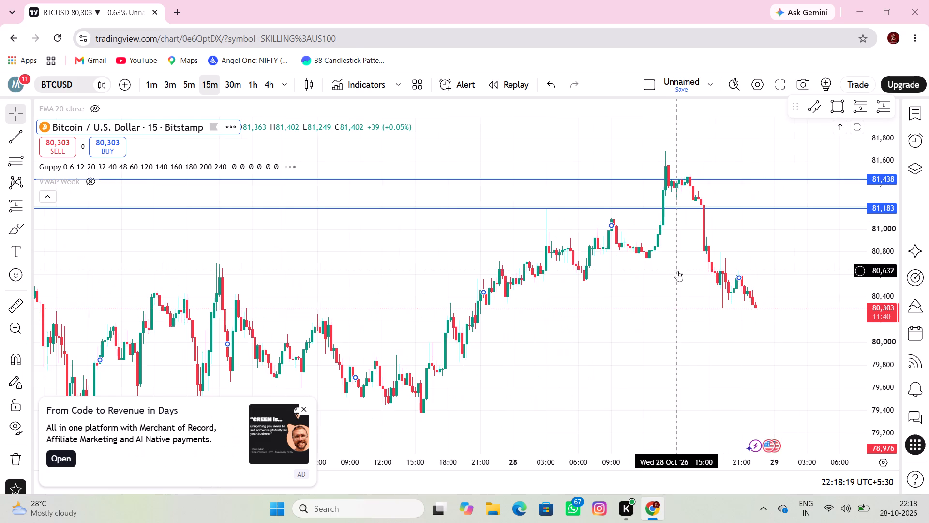
scroll(677, 271, up, 2)
scroll(753, 305, up, 3)
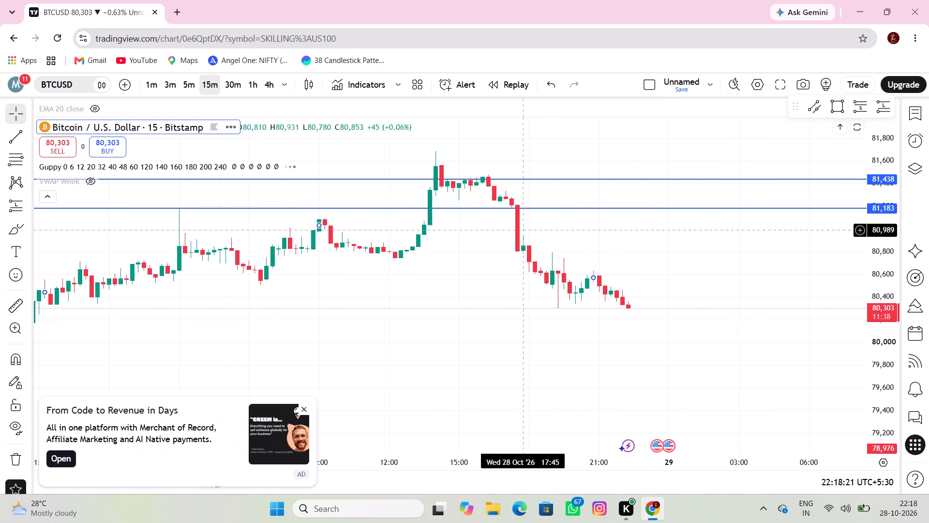
click(236, 81)
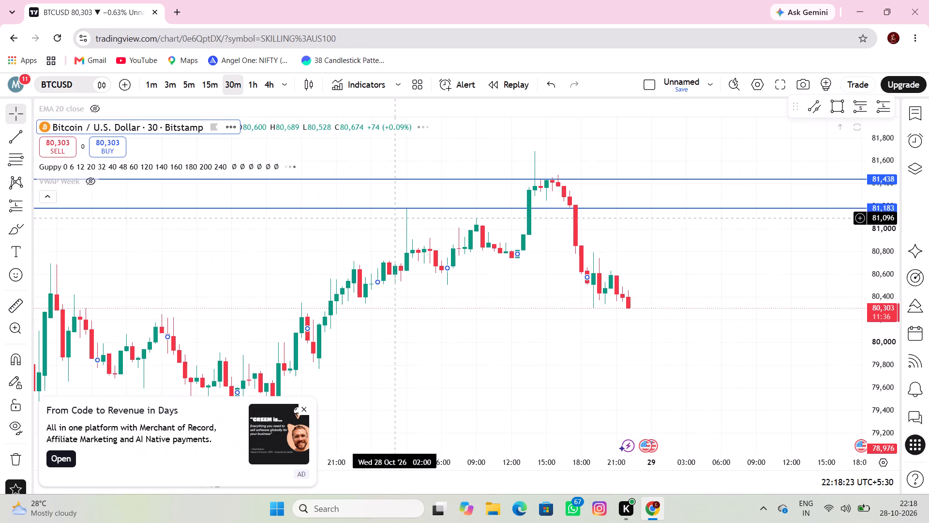
drag(425, 278, 435, 370)
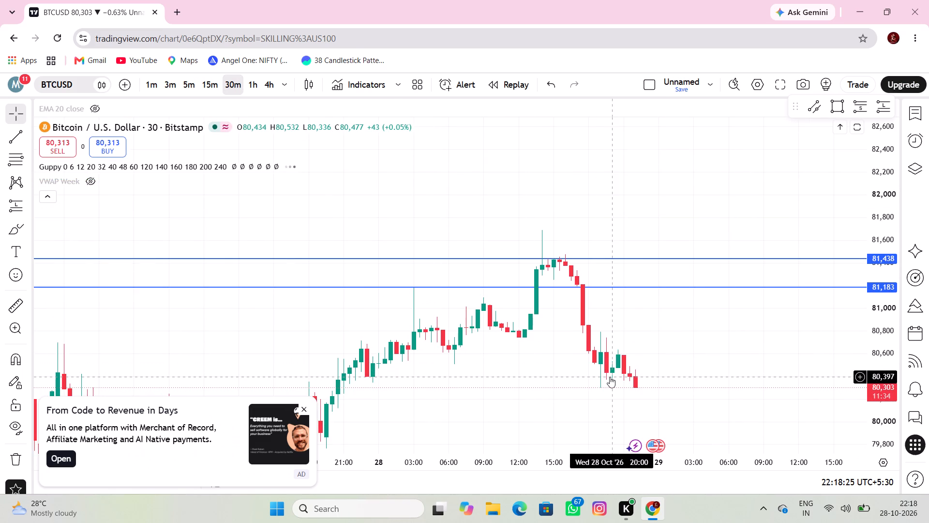
drag(589, 380, 551, 363)
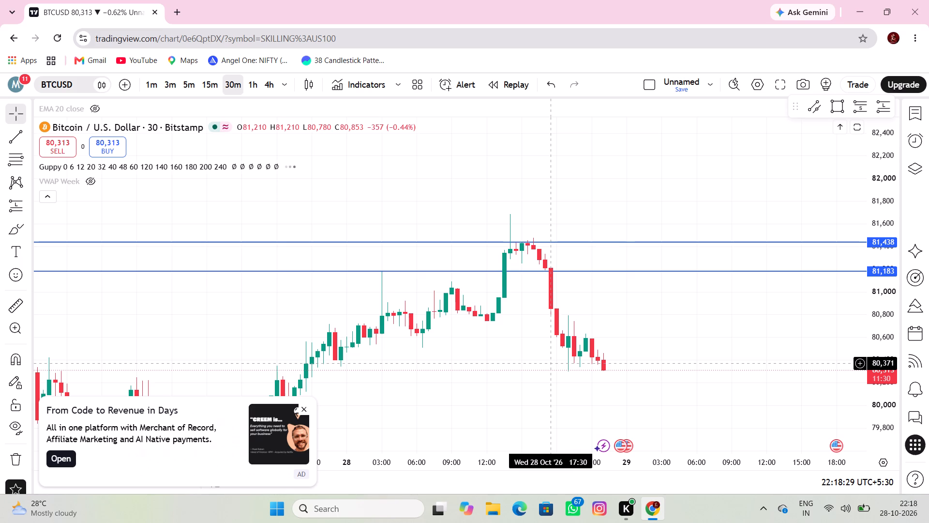
scroll(546, 355, up, 4)
drag(524, 352, 836, 361)
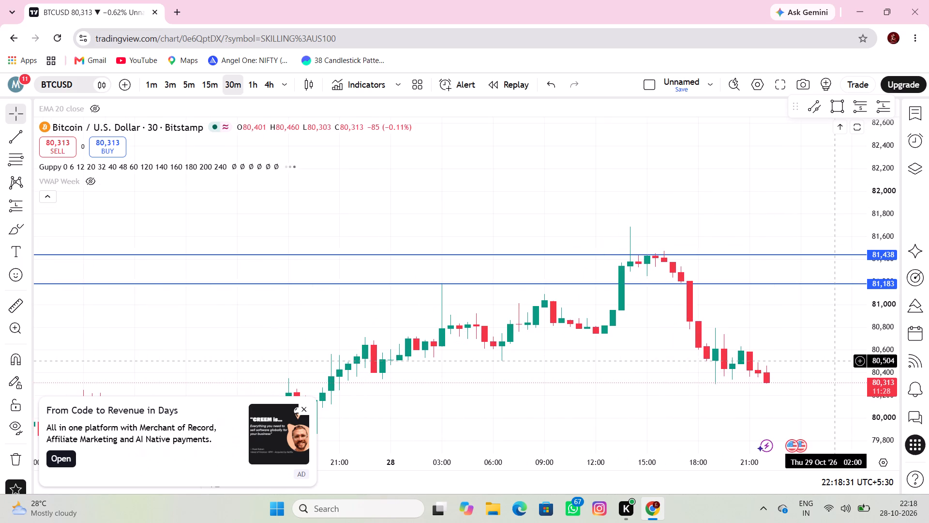
drag(836, 361, 837, 361)
scroll(835, 359, down, 4)
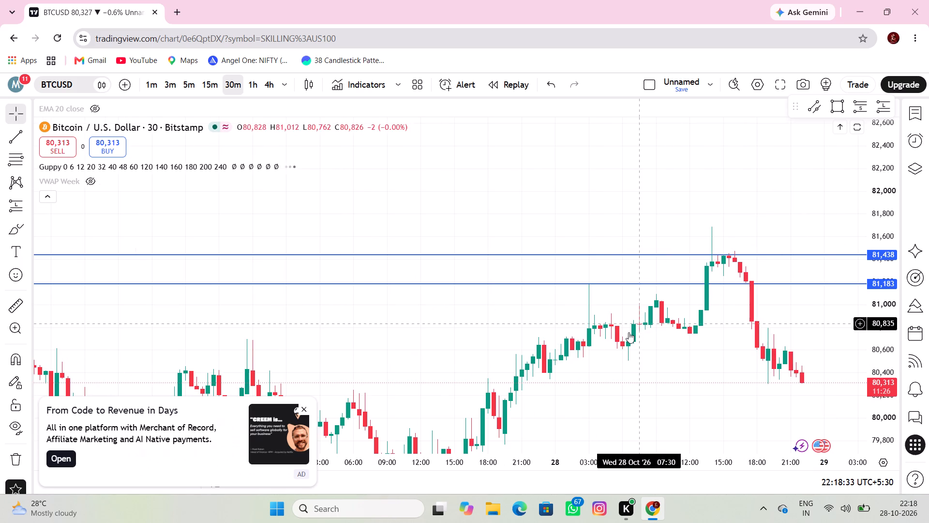
drag(645, 350, 492, 335)
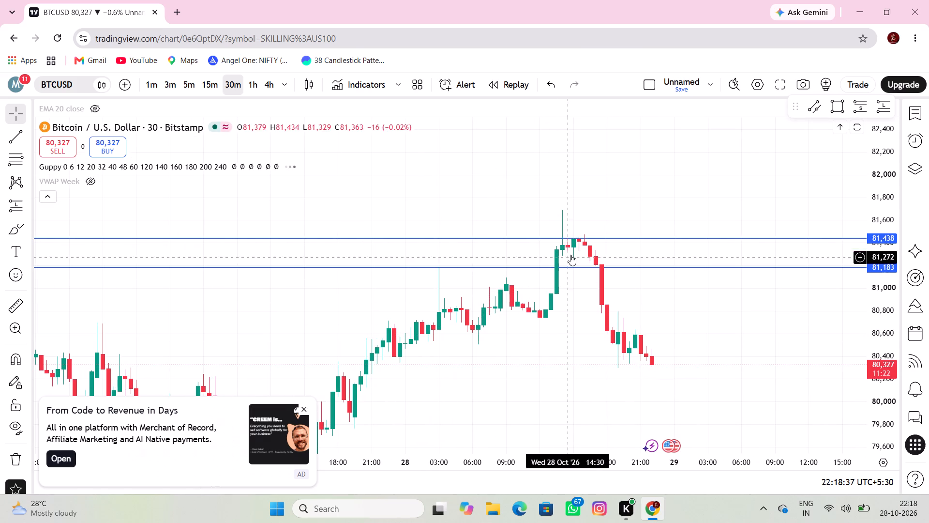
drag(576, 323, 572, 299)
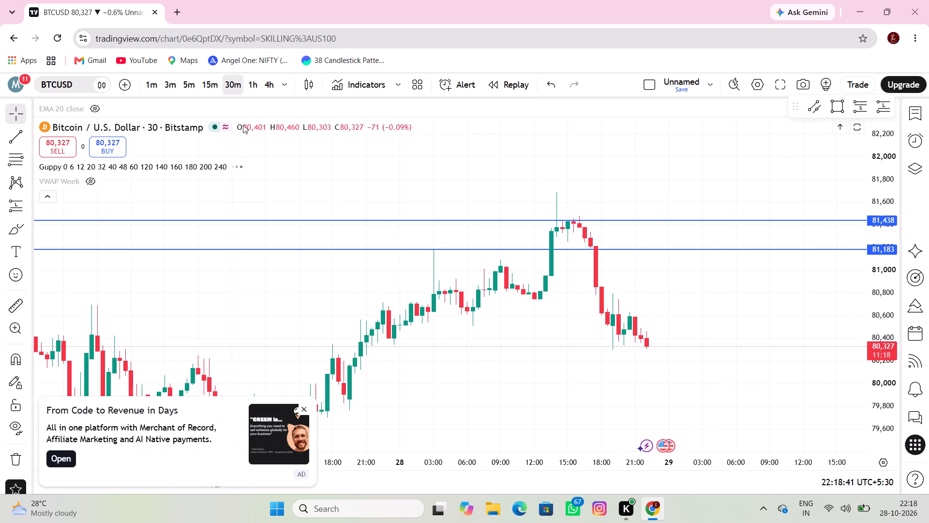
Set the BTCUSD chart back to the 15-minute interval and examine the recent decline below the two horizontal lines.
click(216, 83)
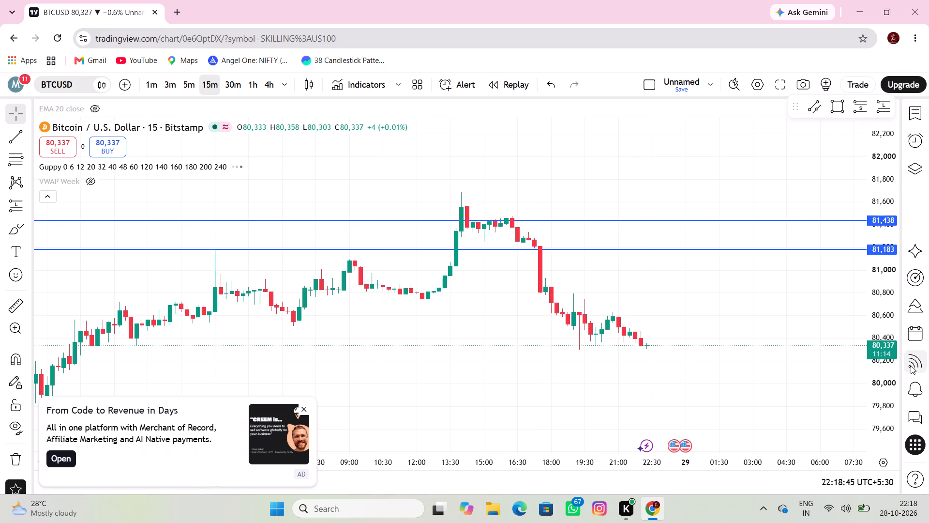
scroll(879, 362, up, 6)
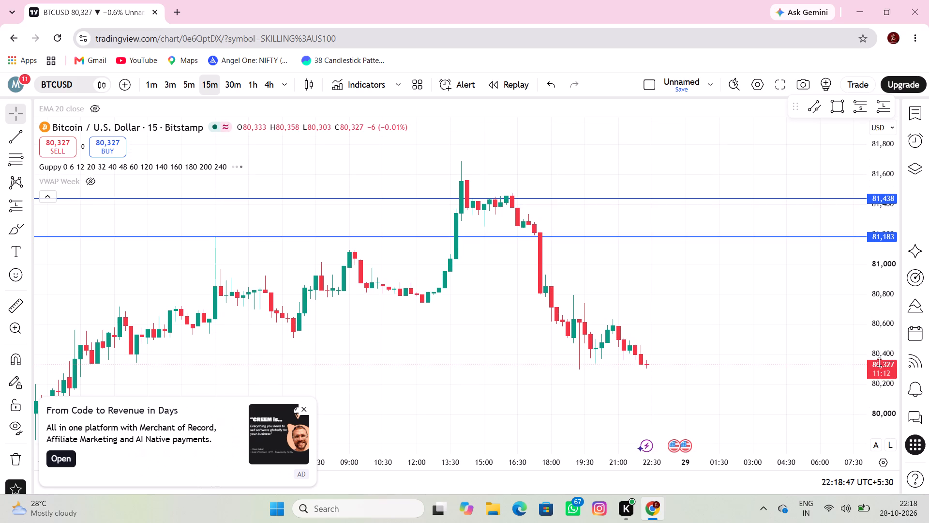
scroll(879, 362, up, 3)
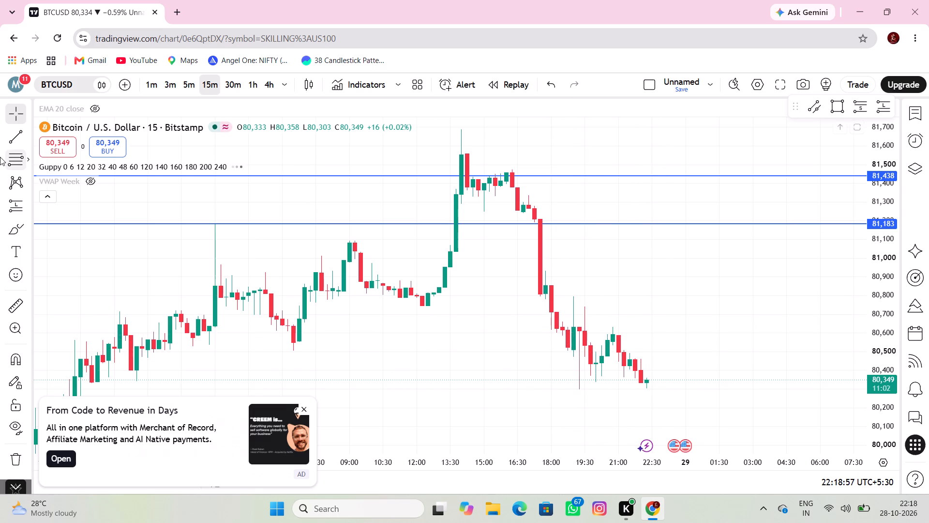
scroll(316, 248, down, 4)
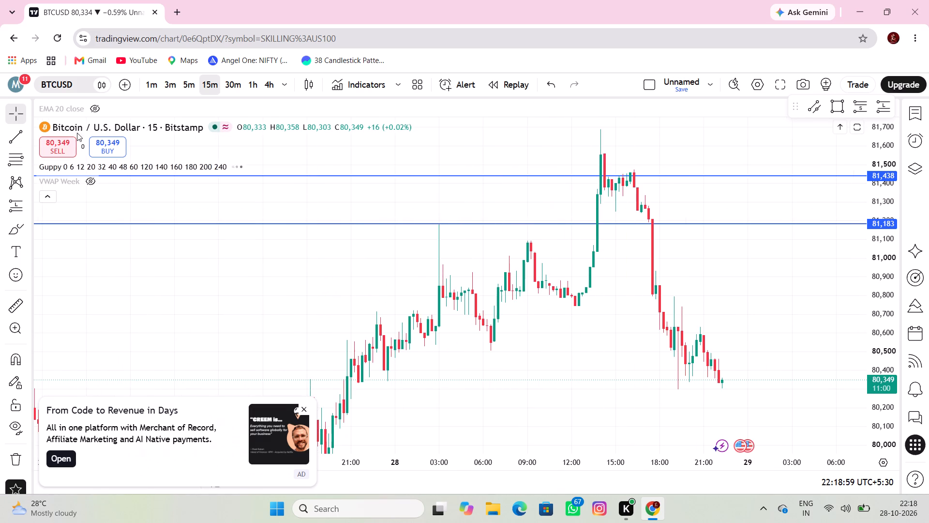
Switch the chart to the XAUUSD symbol (Gold, commodity CFD) from OANDA.
click(83, 127)
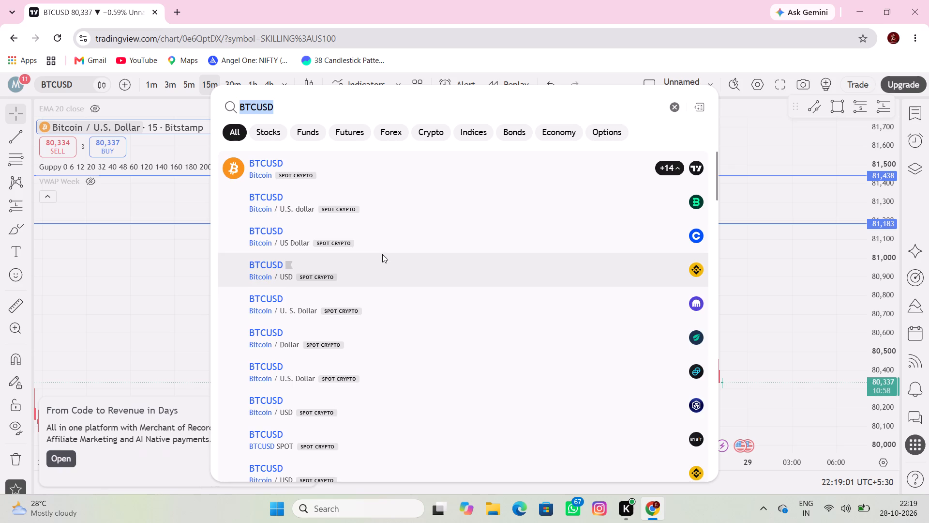
key(BackSpace)
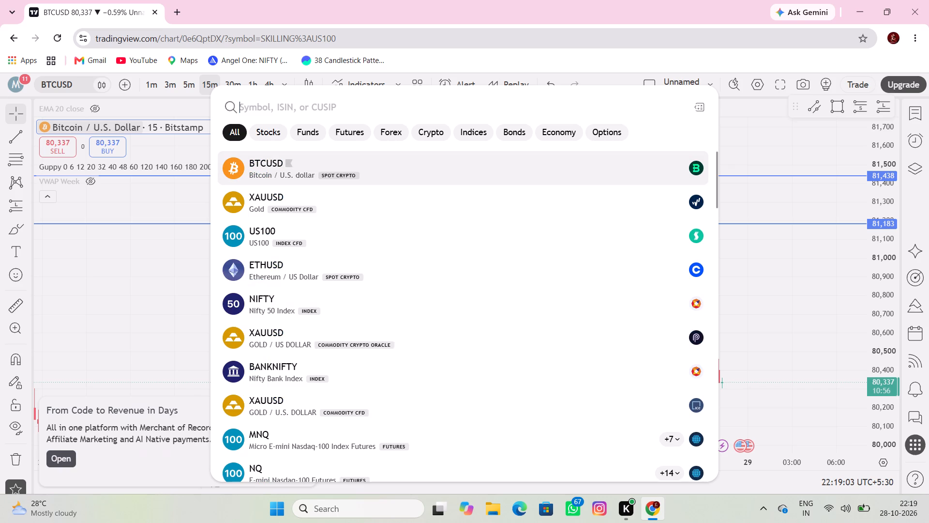
click(298, 197)
Lower the short position's target to about 4,021.68 and extend the position about an hour further in time.
drag(621, 269, 577, 272)
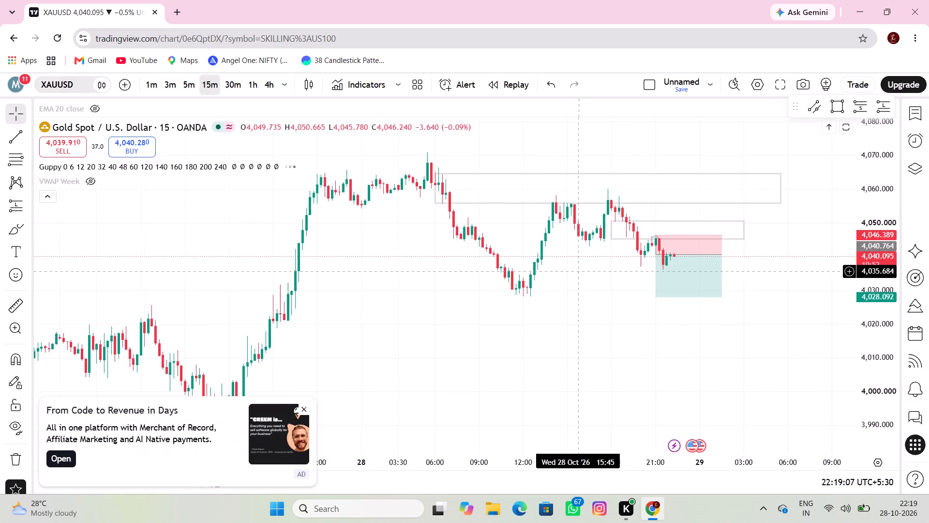
drag(577, 272, 576, 273)
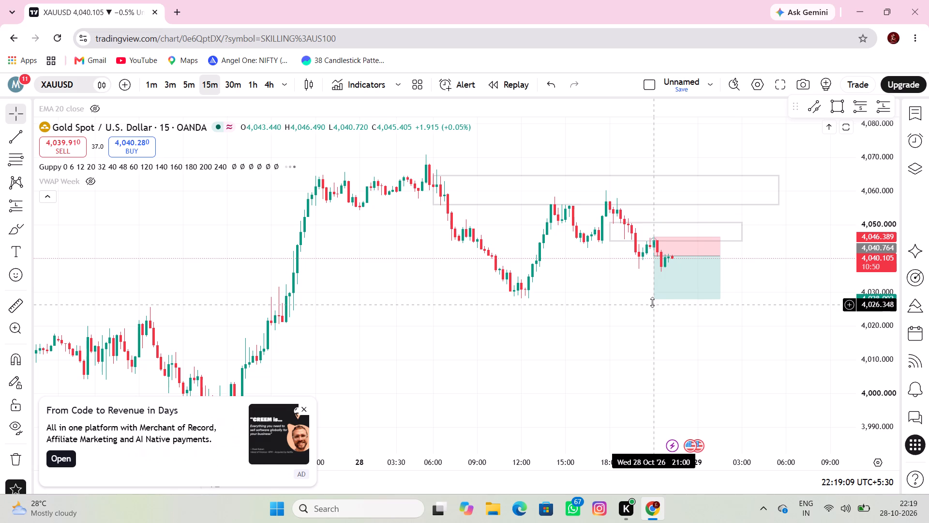
drag(652, 300, 653, 321)
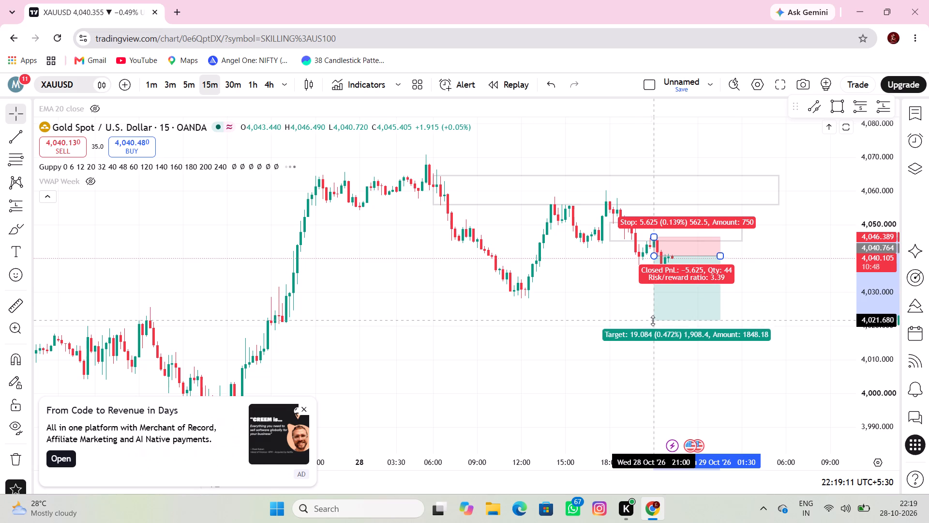
click(613, 294)
drag(717, 257, 733, 261)
click(761, 277)
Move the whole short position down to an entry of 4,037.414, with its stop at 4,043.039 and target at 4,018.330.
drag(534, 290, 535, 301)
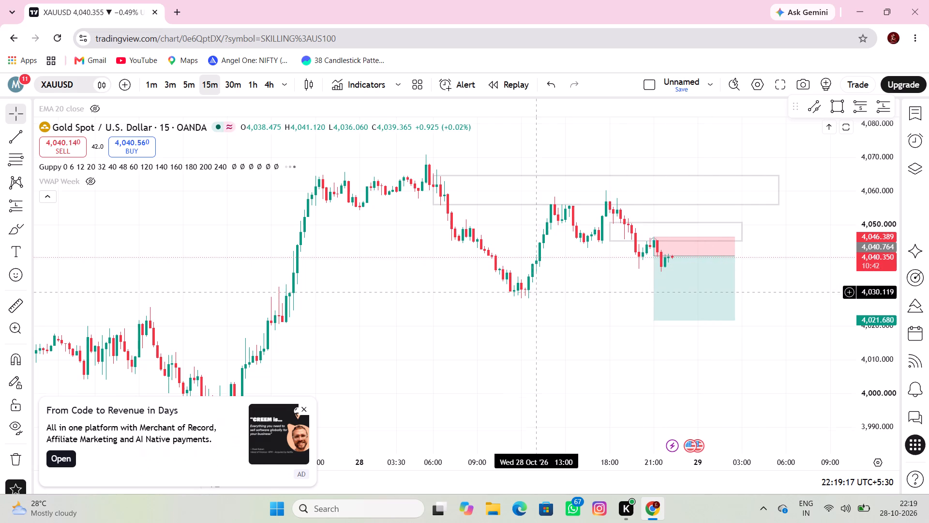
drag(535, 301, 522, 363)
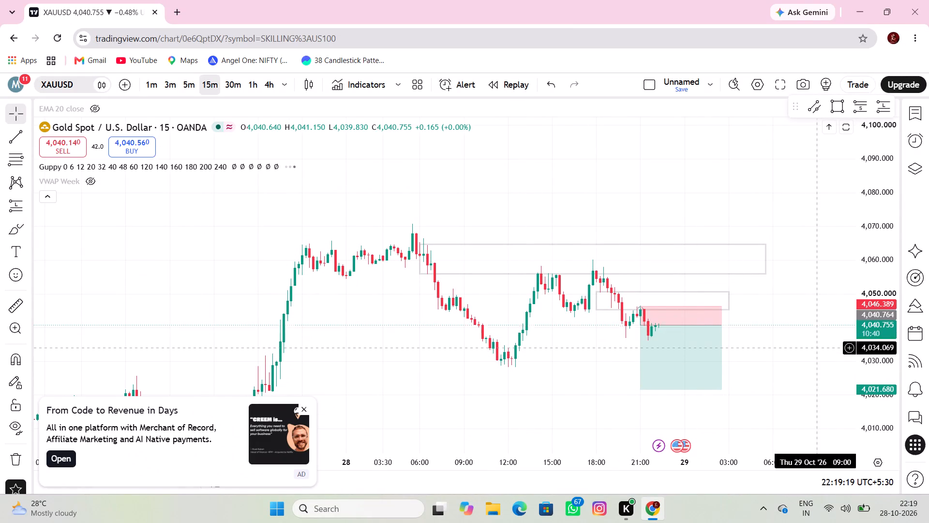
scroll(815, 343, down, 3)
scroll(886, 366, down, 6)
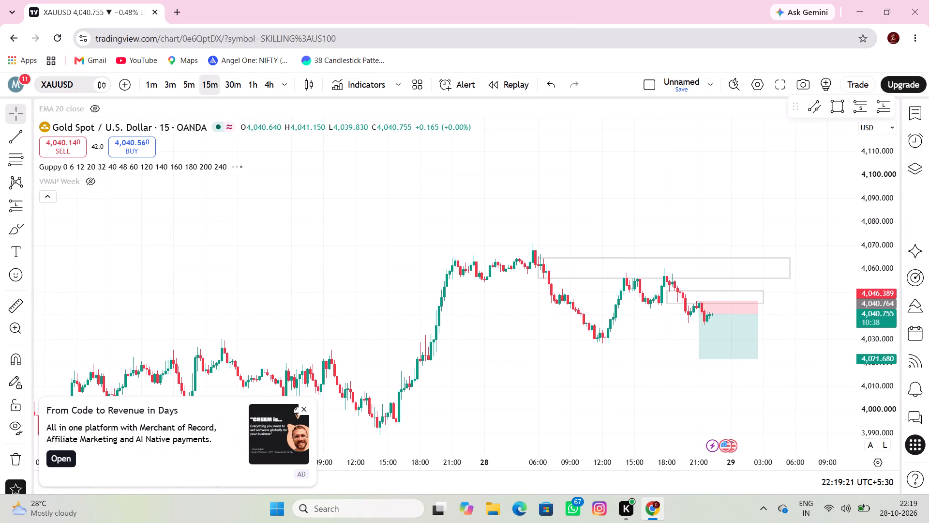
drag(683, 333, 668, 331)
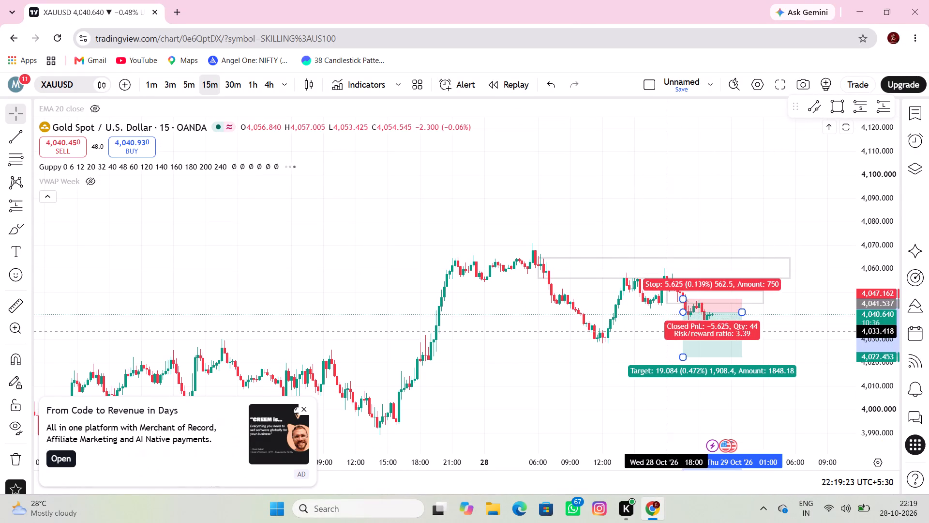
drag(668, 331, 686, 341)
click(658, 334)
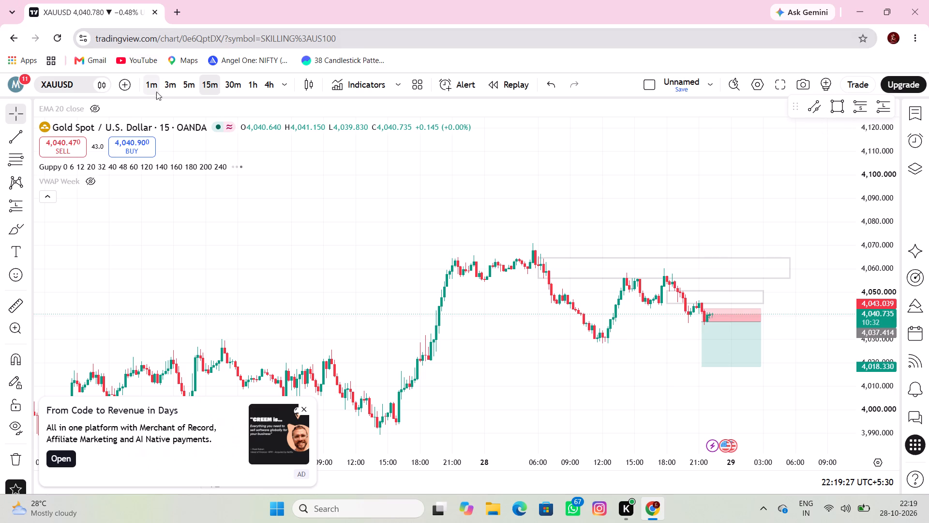
Check the short position on the 30-minute interval and return to the 15-minute interval.
click(237, 92)
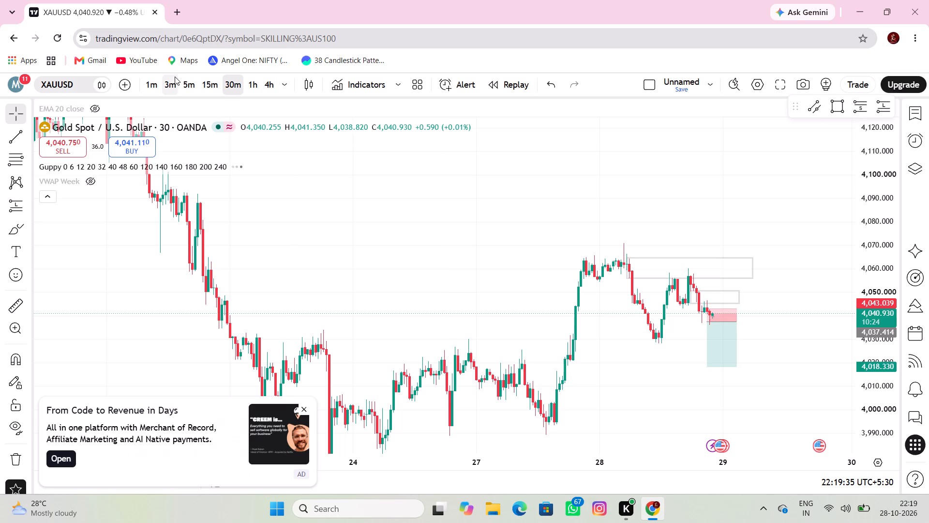
click(204, 83)
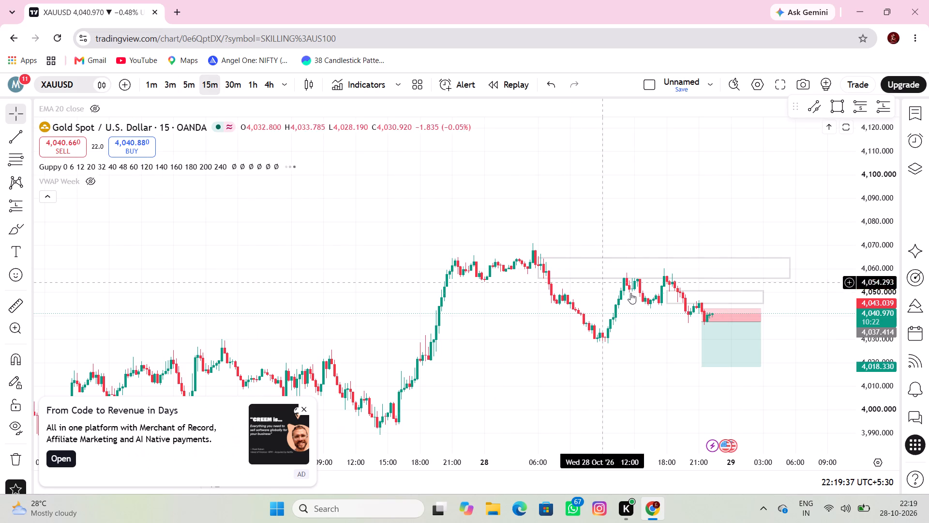
Readjust the short position's levels to a stop of 4,045.709, an entry of 4,040.333 and a target of 4,021.724.
scroll(882, 323, up, 7)
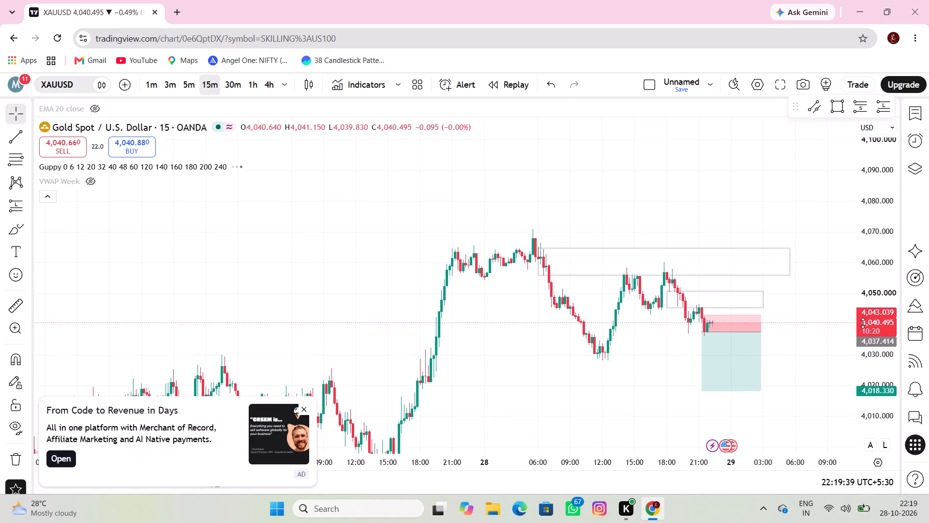
scroll(863, 323, up, 7)
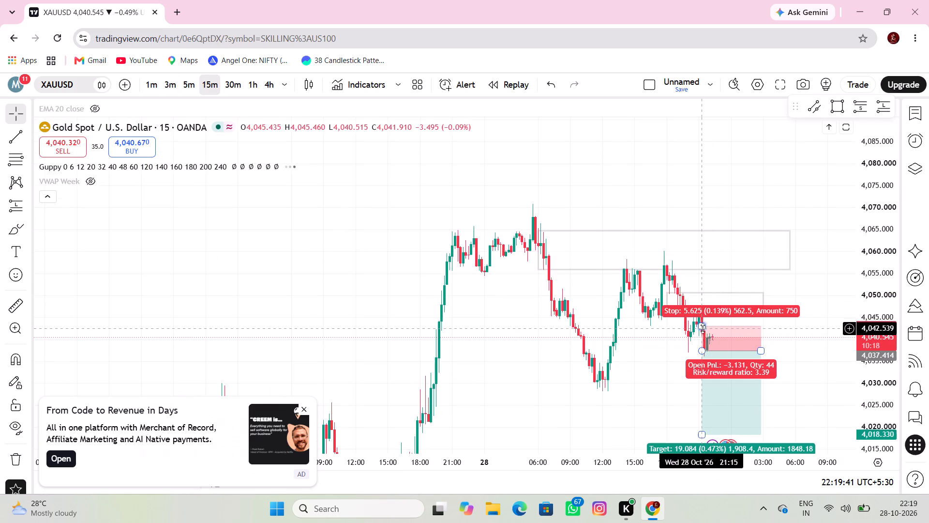
drag(703, 328, 689, 312)
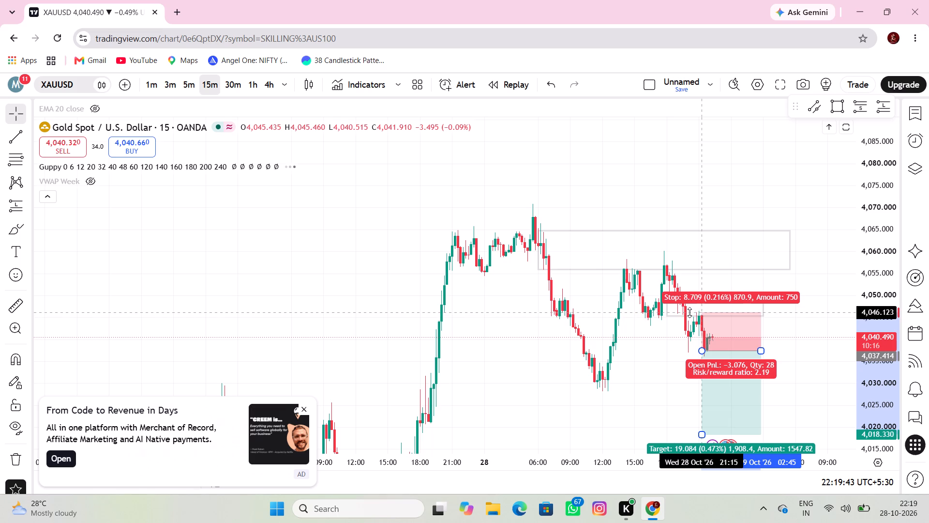
drag(689, 312, 690, 314)
drag(680, 347, 637, 290)
drag(663, 295, 661, 284)
drag(662, 380, 660, 379)
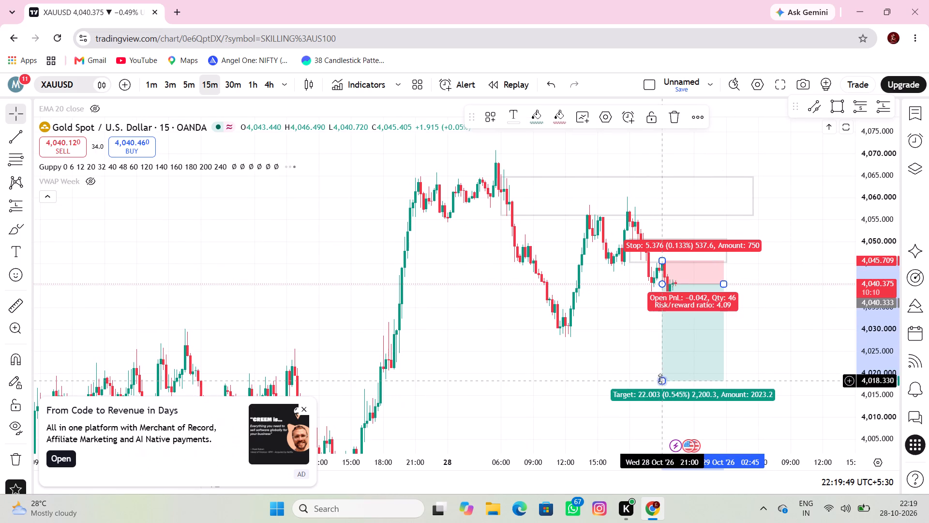
drag(660, 379, 659, 366)
click(649, 362)
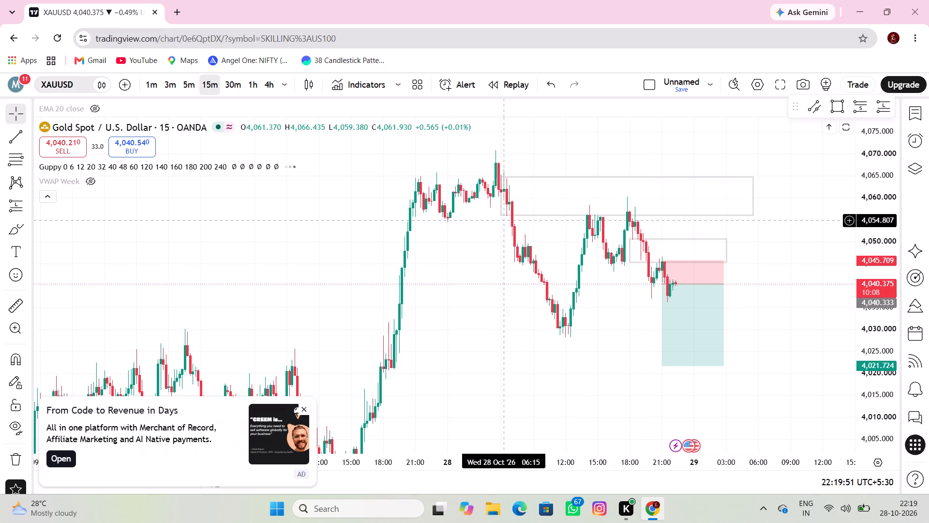
Review the XAUUSD zones and short position on the 30-minute and 1-hour intervals, then return to 15 minutes.
click(227, 85)
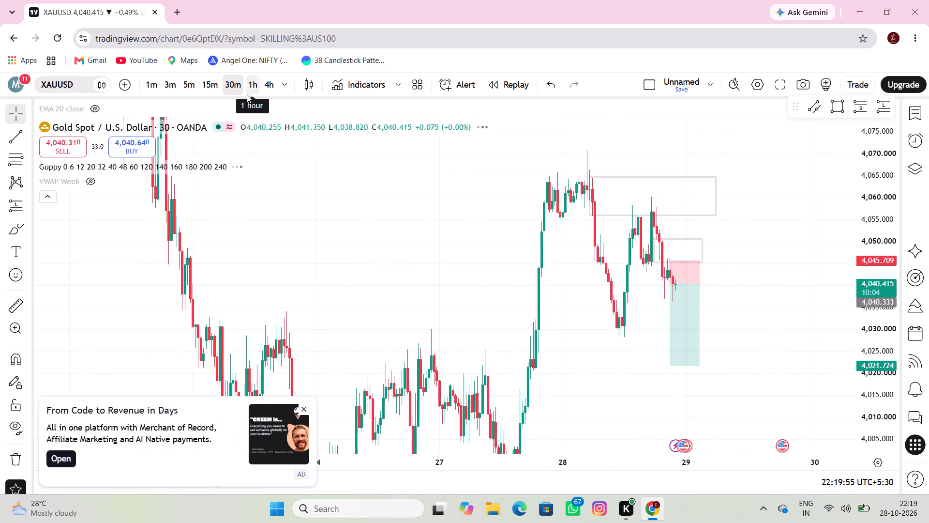
click(236, 88)
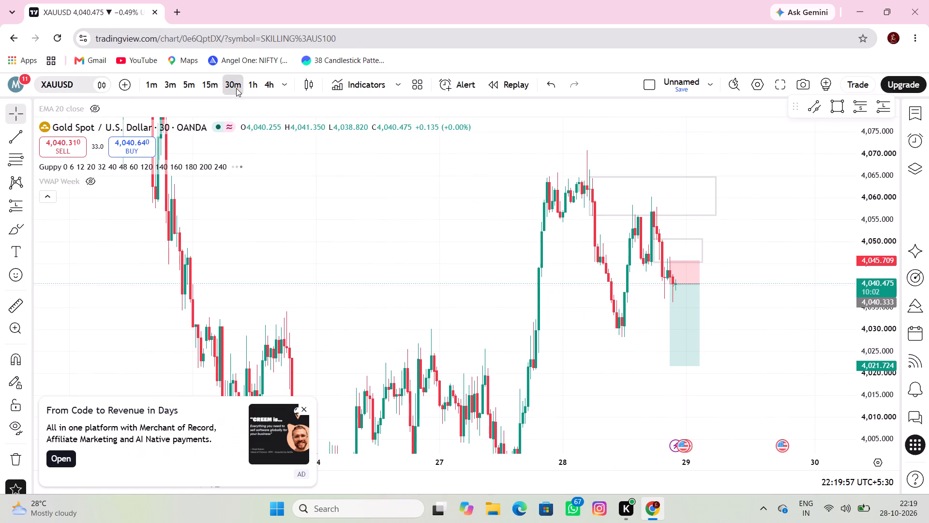
click(242, 85)
click(246, 85)
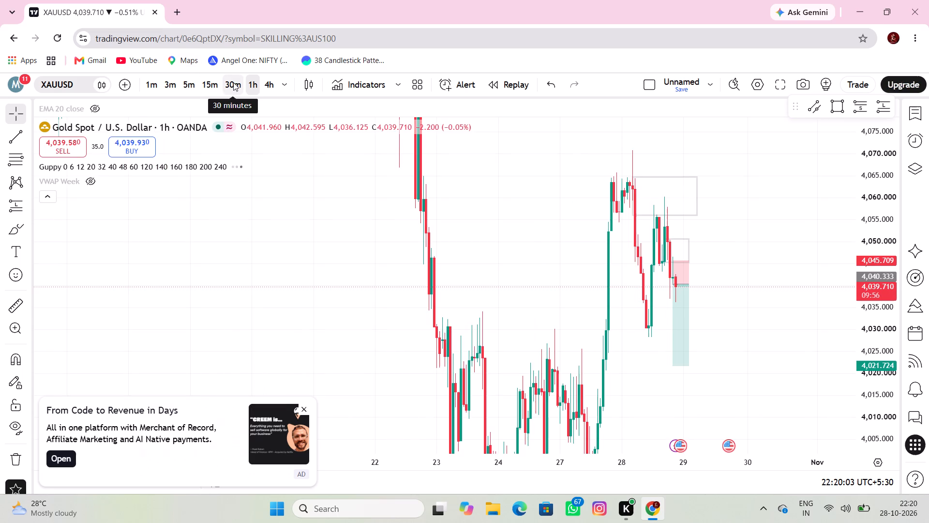
click(211, 87)
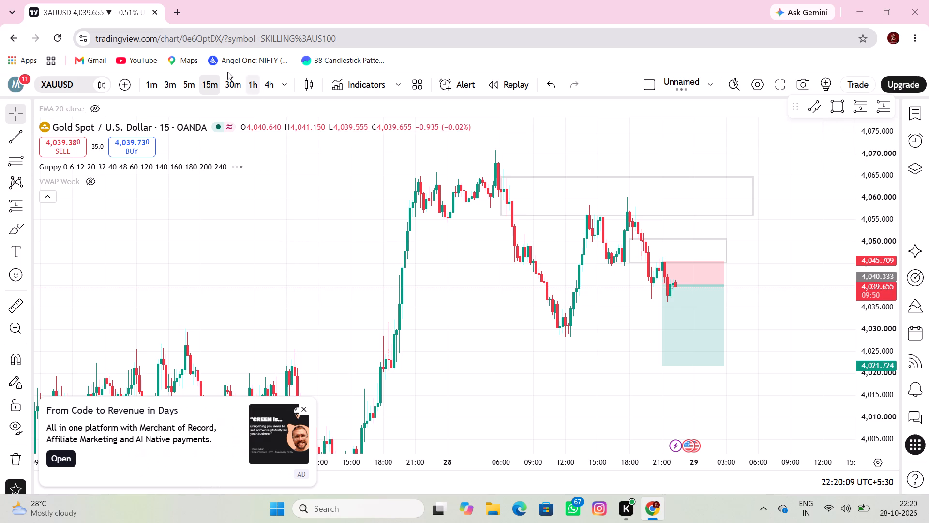
Switch the chart to the BTCUSD symbol (Bitcoin / U.S. dollar) from Bitstamp.
click(68, 83)
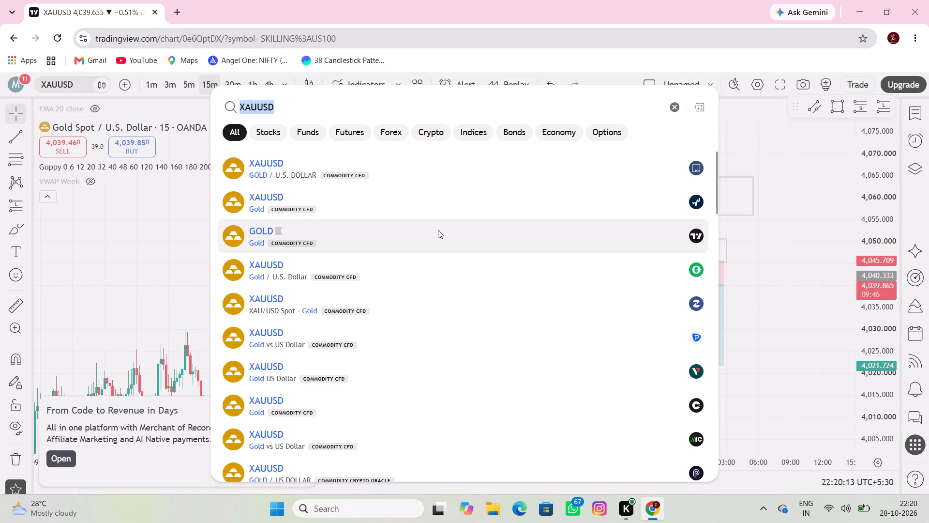
key(BackSpace)
drag(439, 224, 436, 210)
click(436, 210)
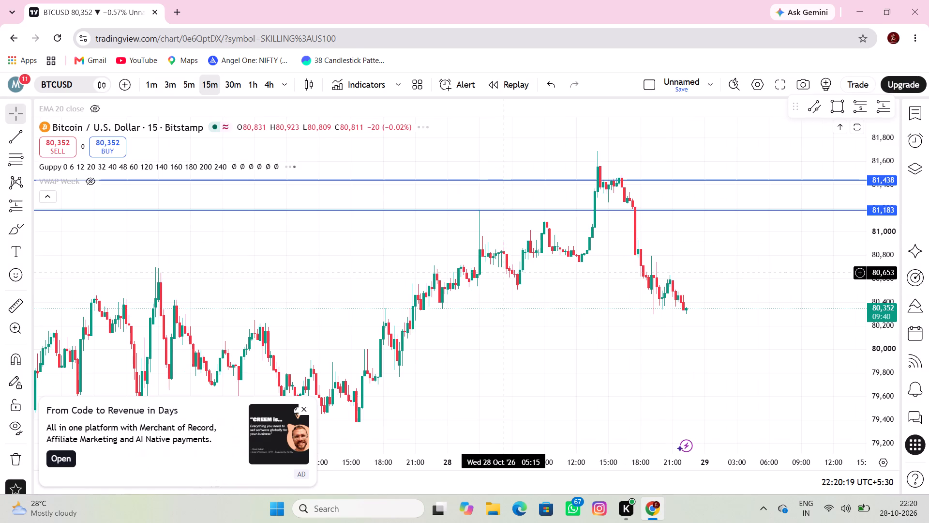
scroll(541, 284, down, 2)
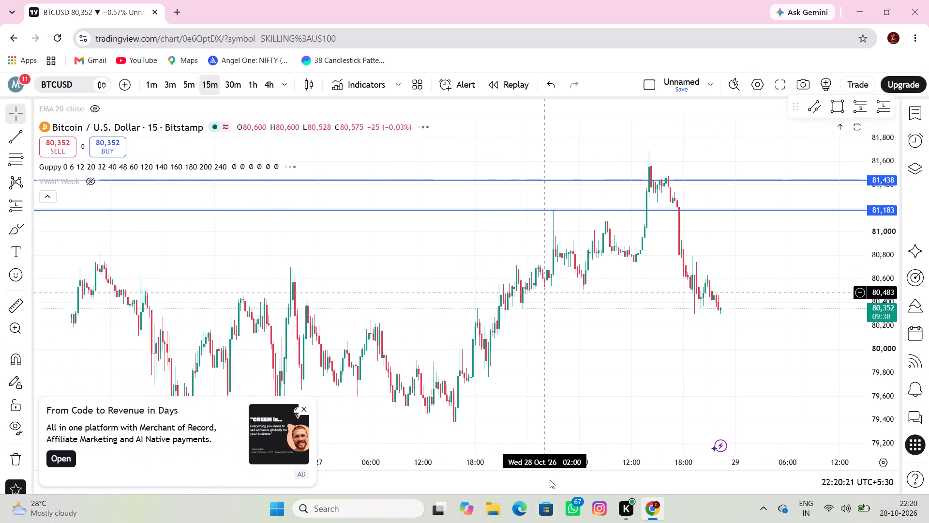
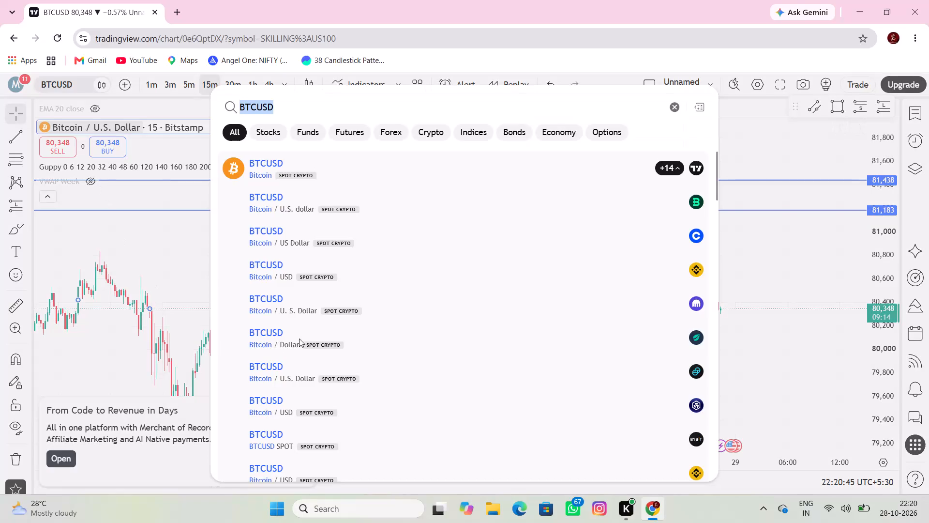
Close the symbol search and switch the BTCUSD chart to the 30-minute interval.
scroll(331, 259, down, 1)
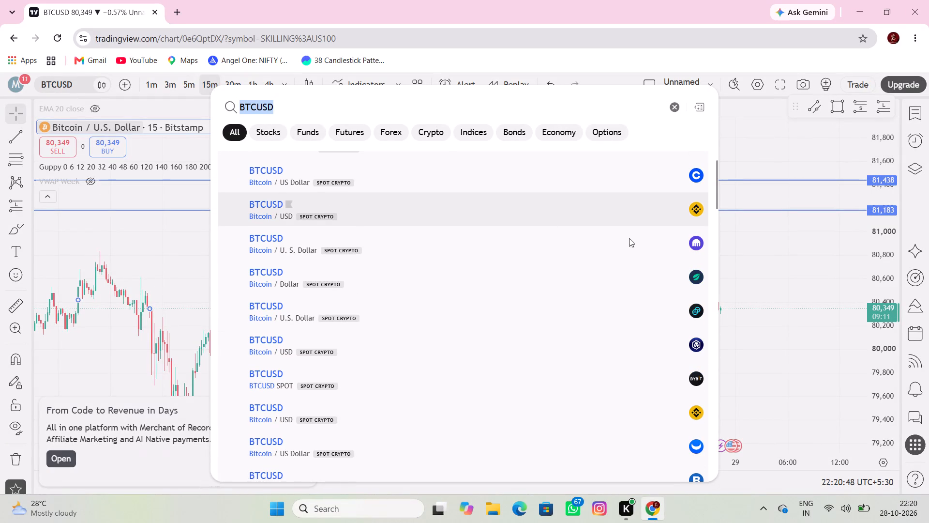
double_click(726, 276)
scroll(630, 254, down, 3)
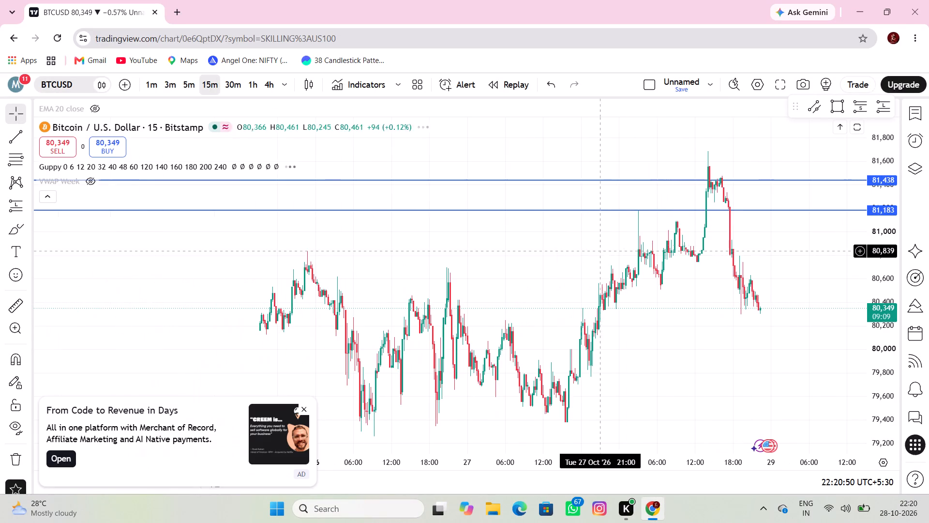
click(228, 86)
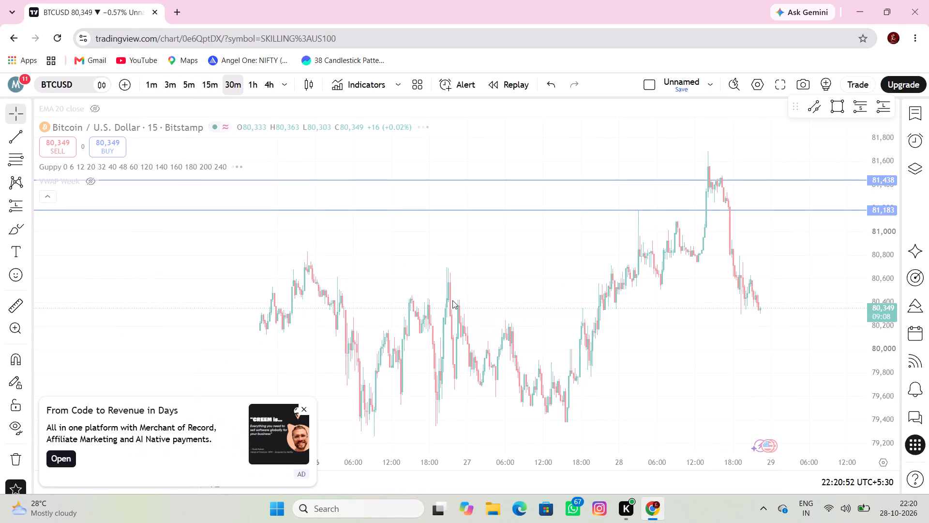
Examine BTCUSD's 30-minute price action from 28 October back to 21 October, focusing on the decline around 23–24 October.
scroll(452, 300, up, 12)
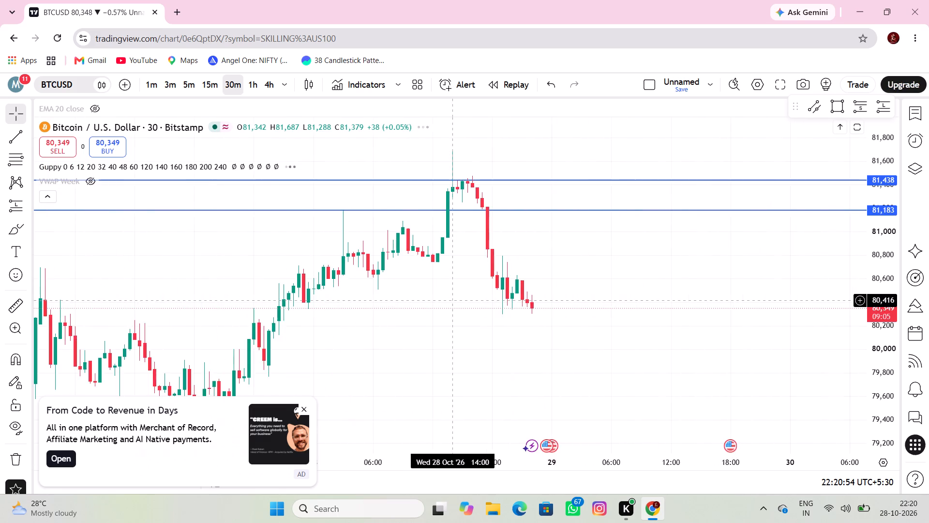
scroll(455, 304, down, 5)
drag(468, 318, 569, 280)
scroll(514, 317, up, 5)
drag(420, 319, 419, 319)
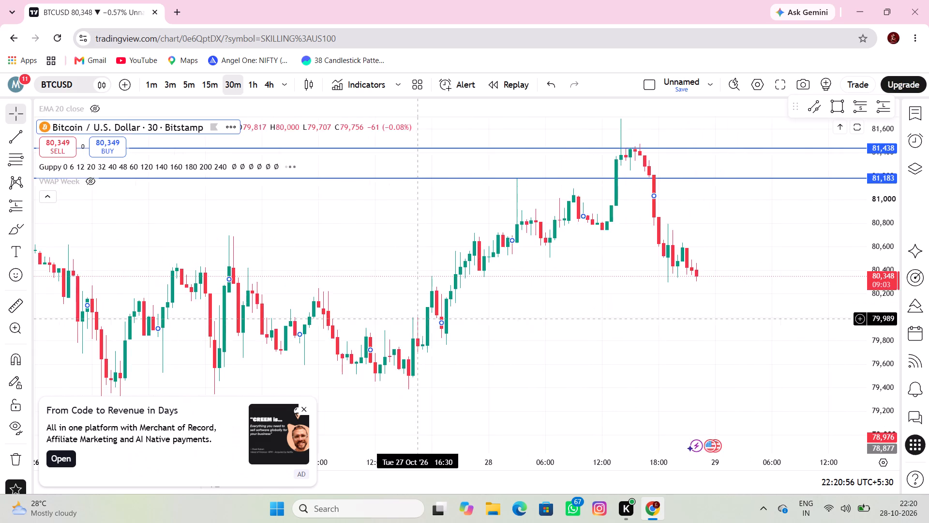
drag(419, 319, 490, 335)
drag(632, 315, 627, 321)
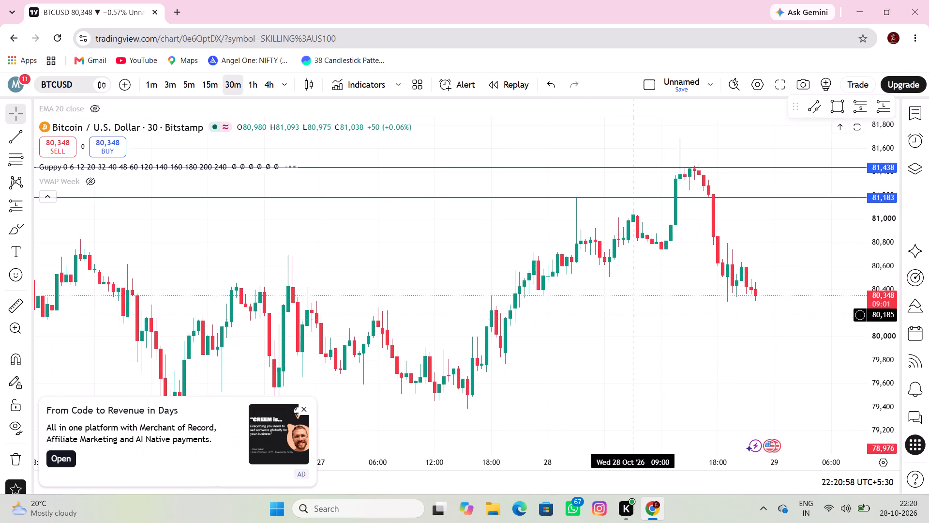
drag(627, 321, 842, 233)
scroll(516, 244, down, 4)
drag(485, 303, 655, 502)
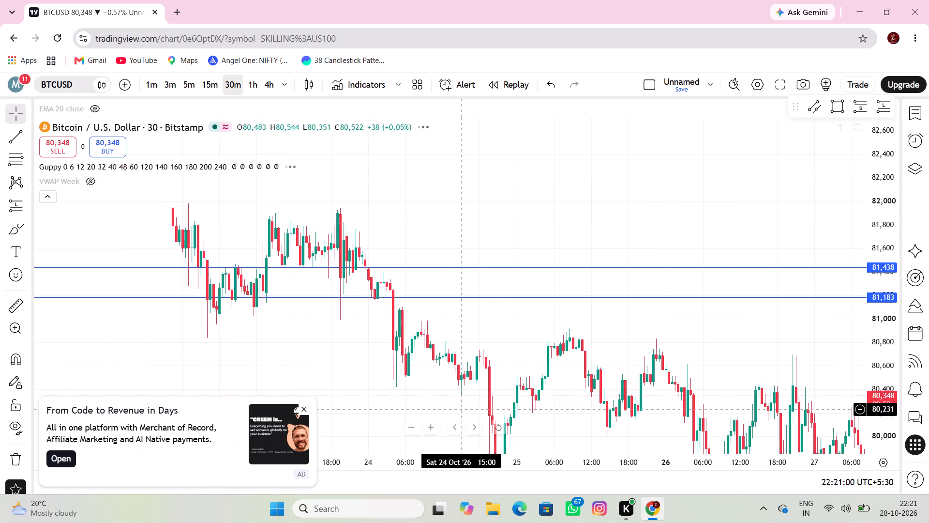
drag(441, 401, 561, 397)
drag(300, 338, 546, 375)
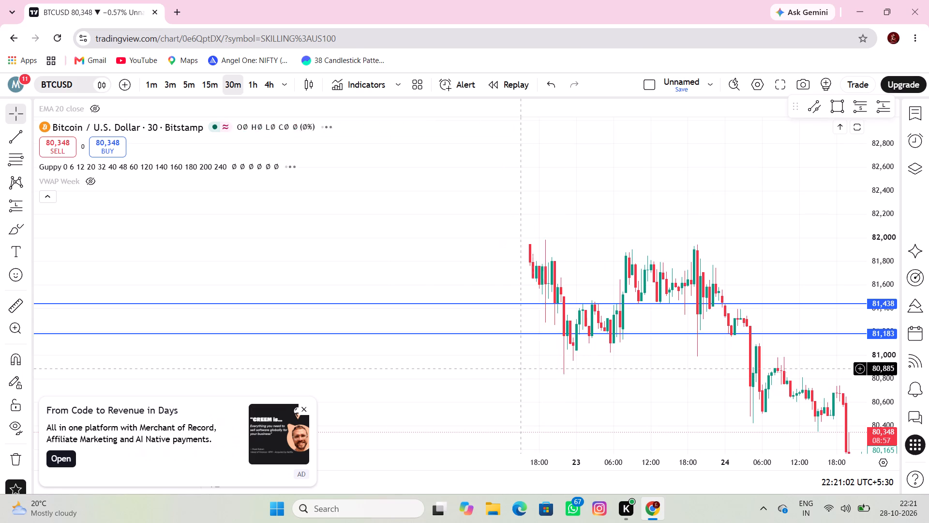
drag(521, 369, 670, 438)
drag(549, 301, 479, 386)
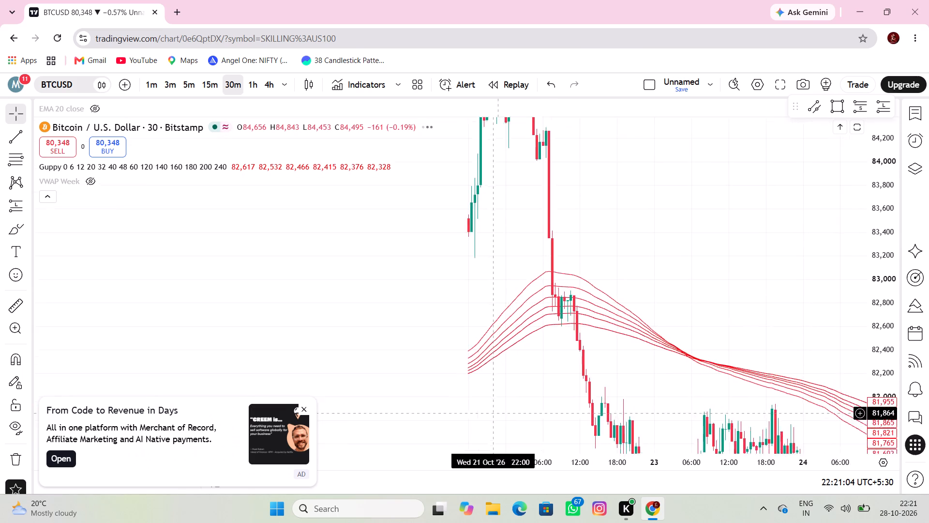
drag(479, 386, 440, 281)
scroll(440, 279, up, 7)
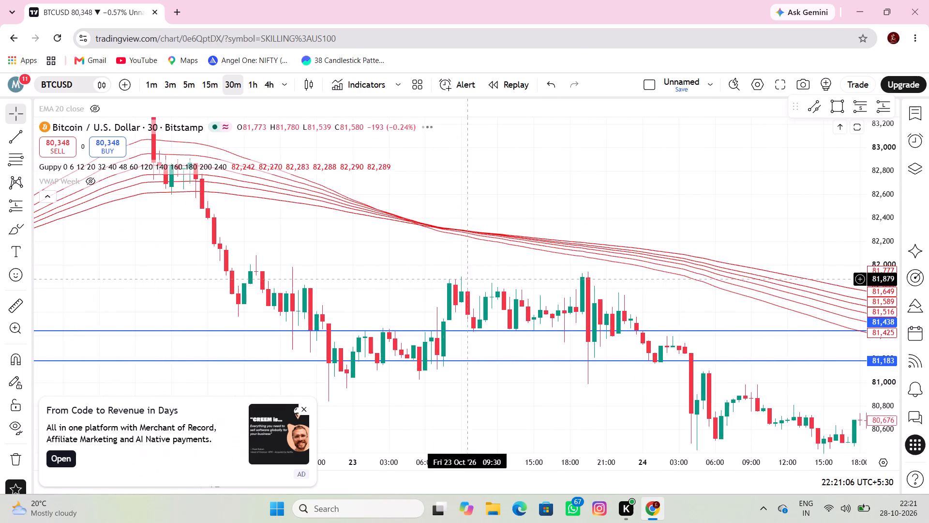
scroll(500, 276, up, 4)
drag(575, 275, 432, 208)
scroll(429, 207, down, 3)
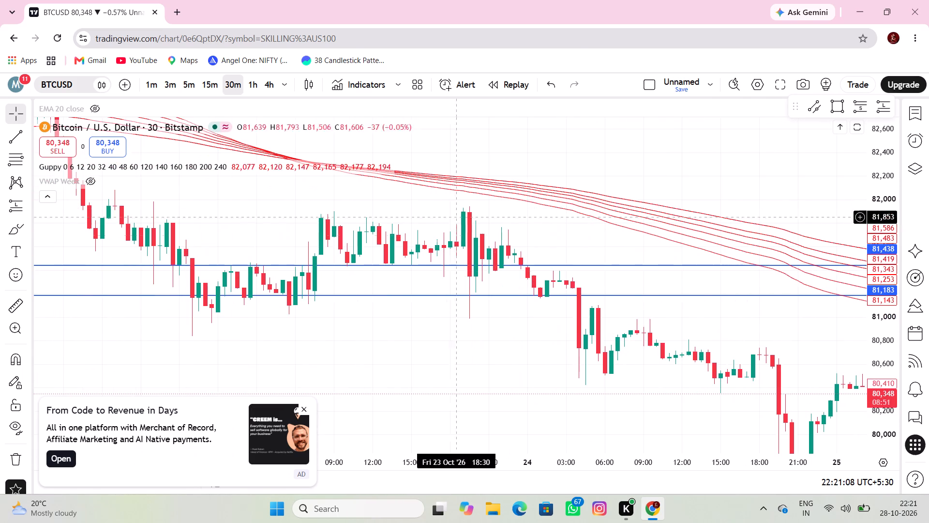
drag(659, 326, 587, 304)
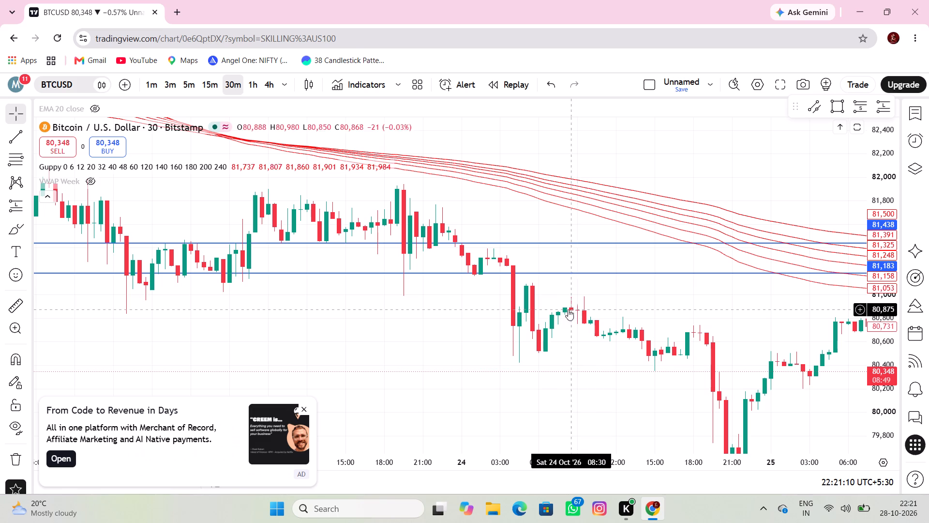
Draw a rectangle zone between about 80,813 and 80,705, spanning 09:00 to 21:00 on 24 October.
double_click(10, 238)
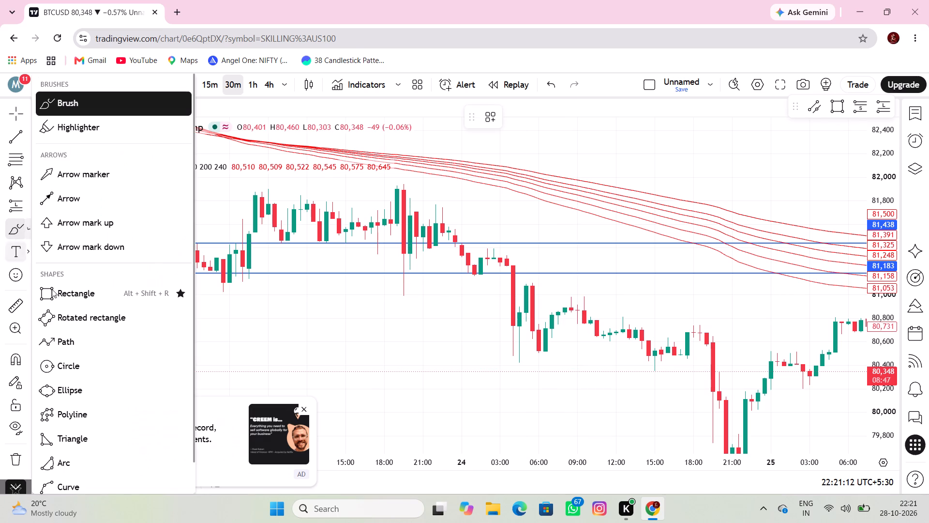
click(66, 302)
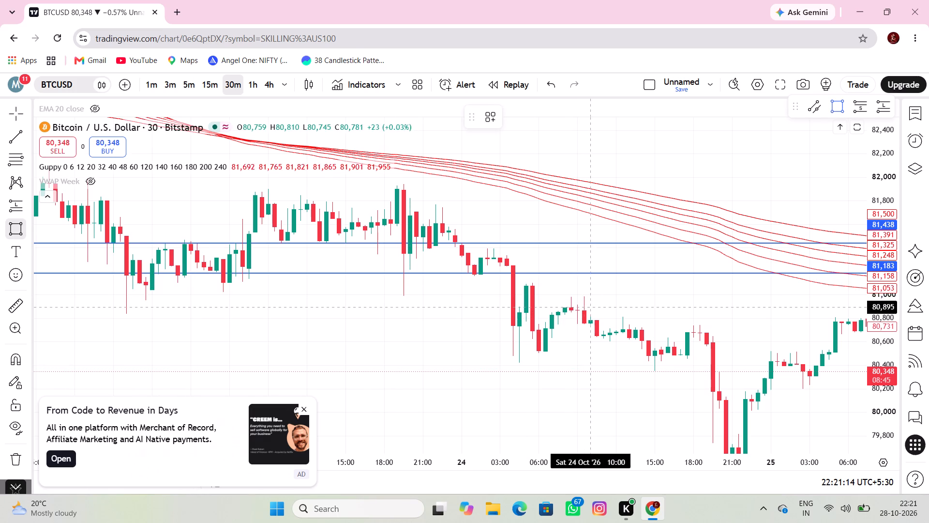
drag(580, 317, 651, 335)
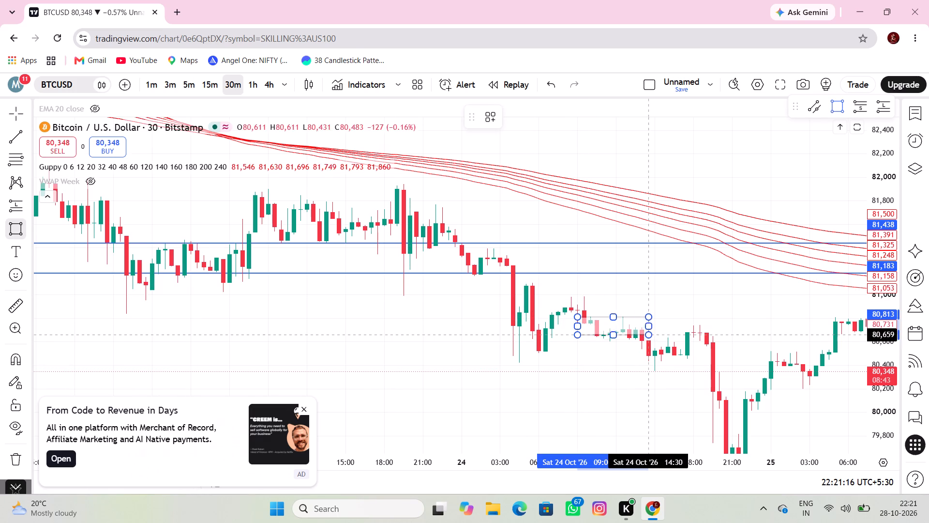
drag(651, 335, 735, 329)
click(735, 329)
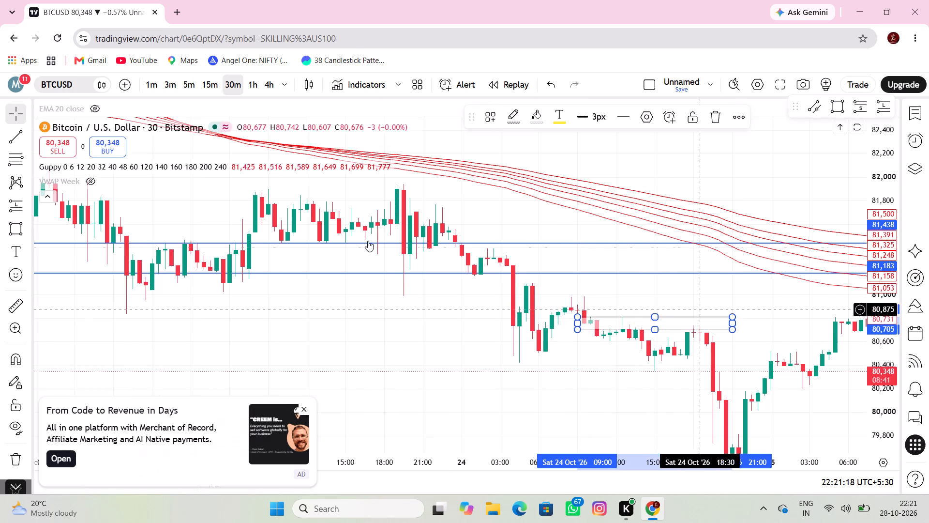
Style the new rectangle zone with a 1px border and a yellow fill.
click(544, 112)
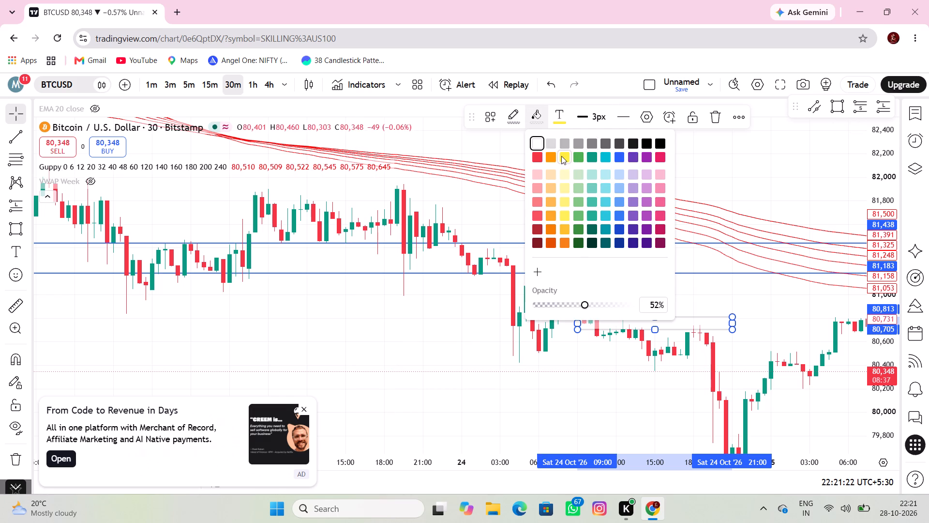
click(643, 144)
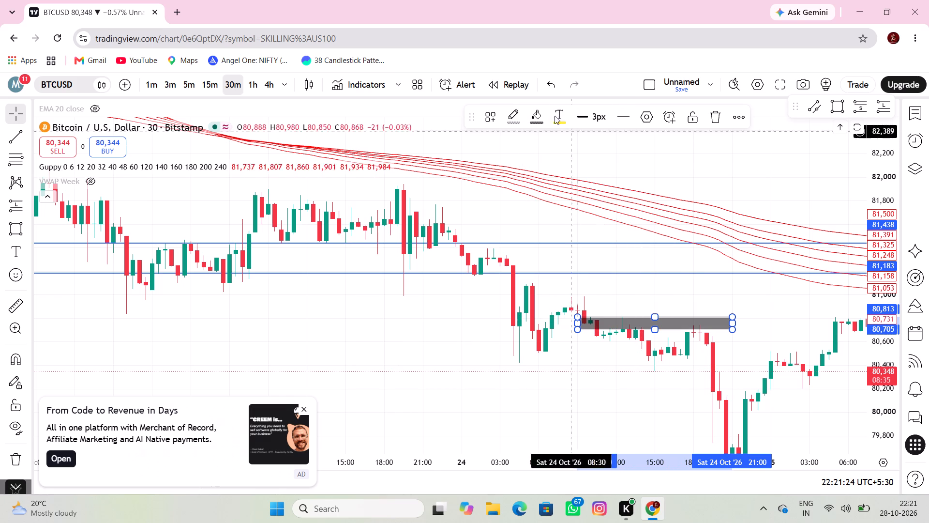
click(561, 121)
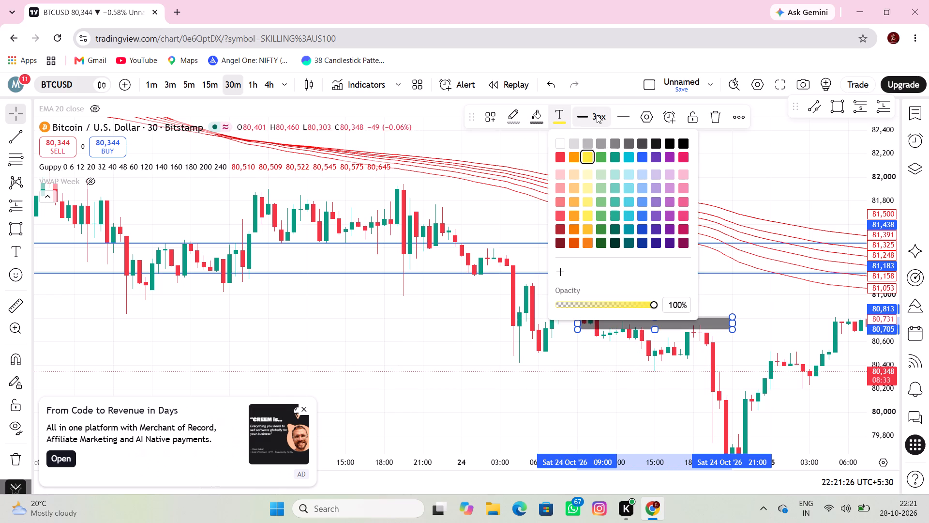
click(597, 115)
click(599, 138)
click(542, 113)
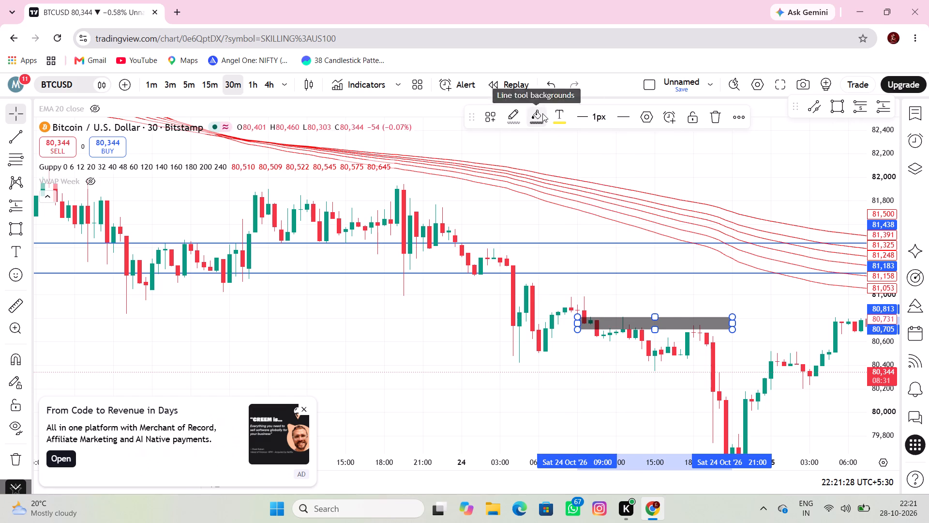
click(561, 146)
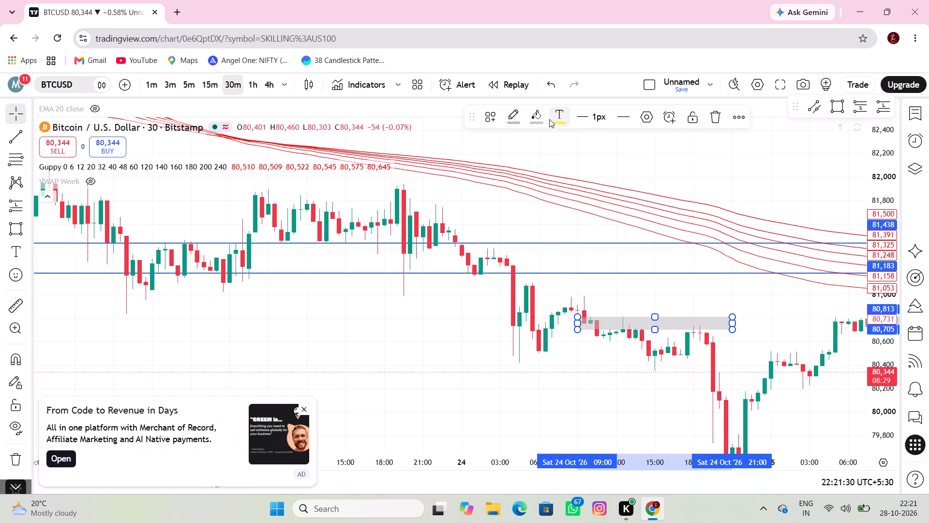
click(541, 115)
click(604, 201)
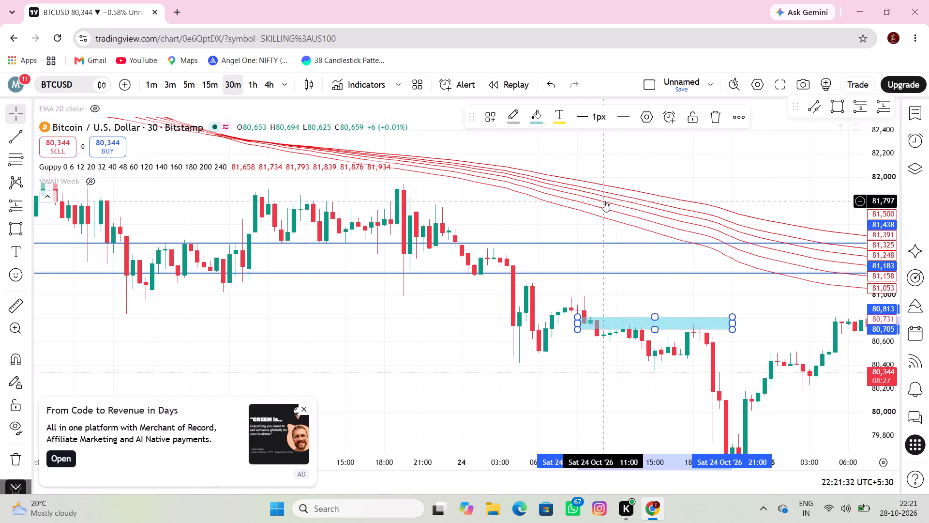
click(534, 121)
click(563, 156)
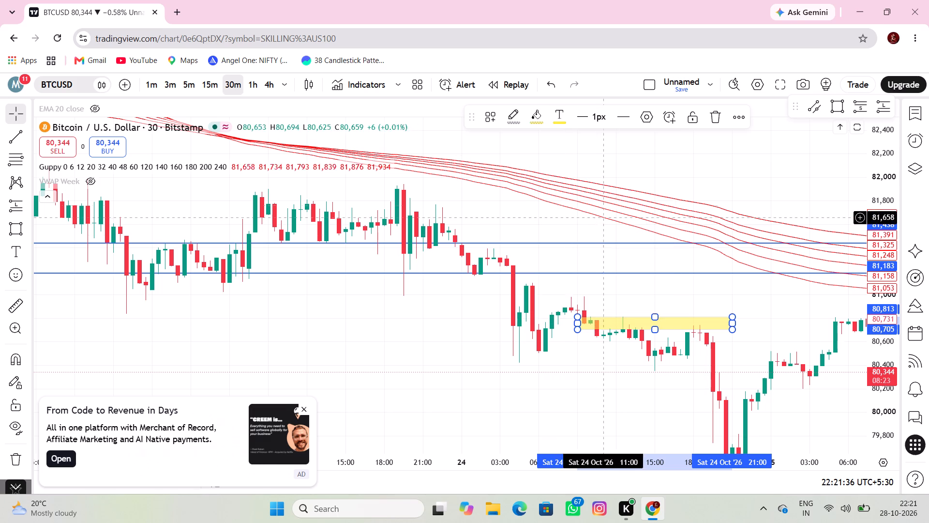
click(667, 279)
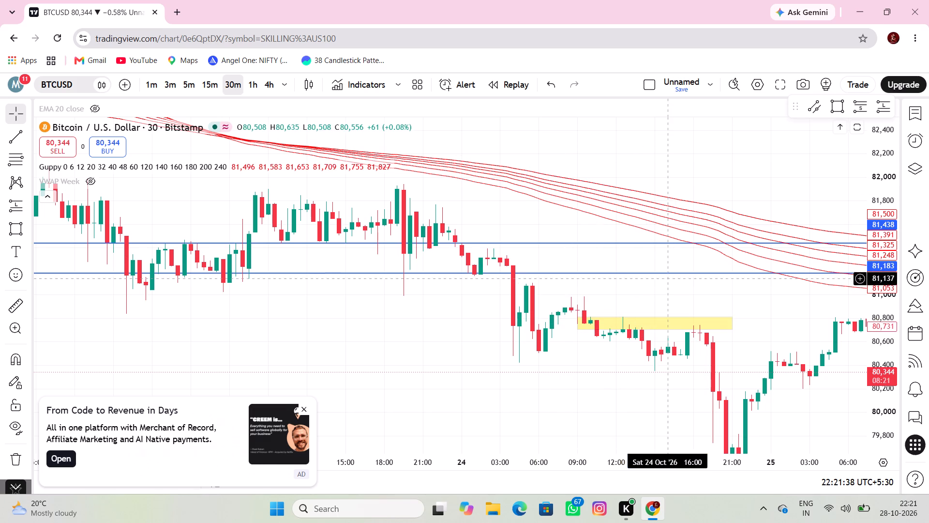
Resize the yellow zone so its lower edge sits at about 80,690 and it extends to about 00:00 on 25 October.
drag(672, 293, 601, 267)
drag(670, 307, 674, 307)
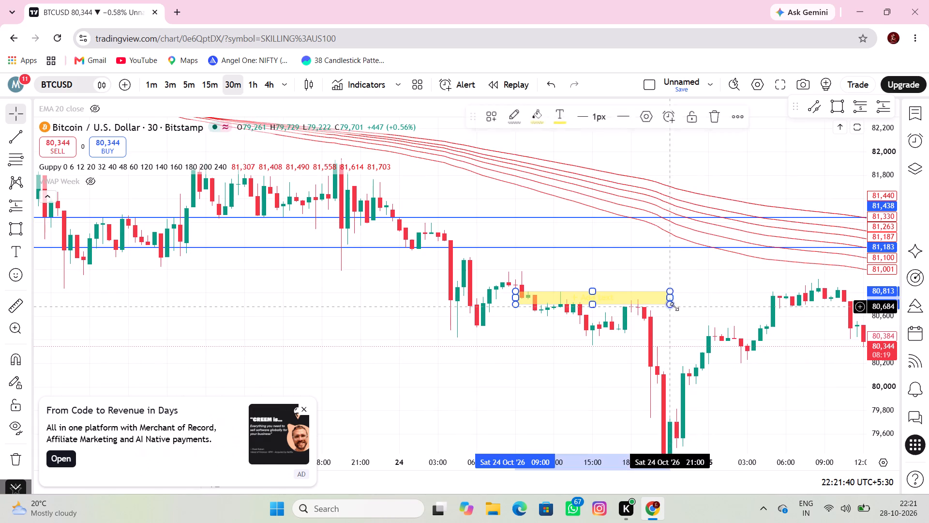
drag(674, 307, 692, 306)
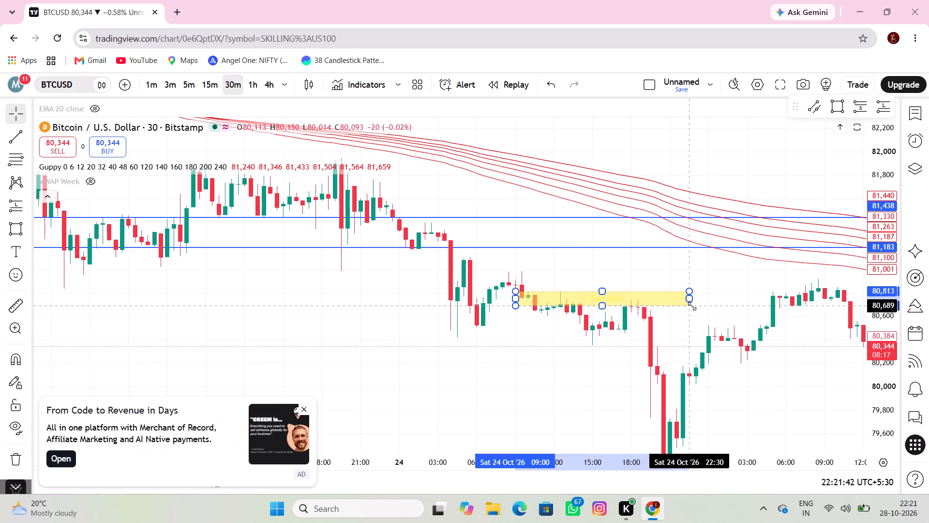
drag(692, 306, 697, 300)
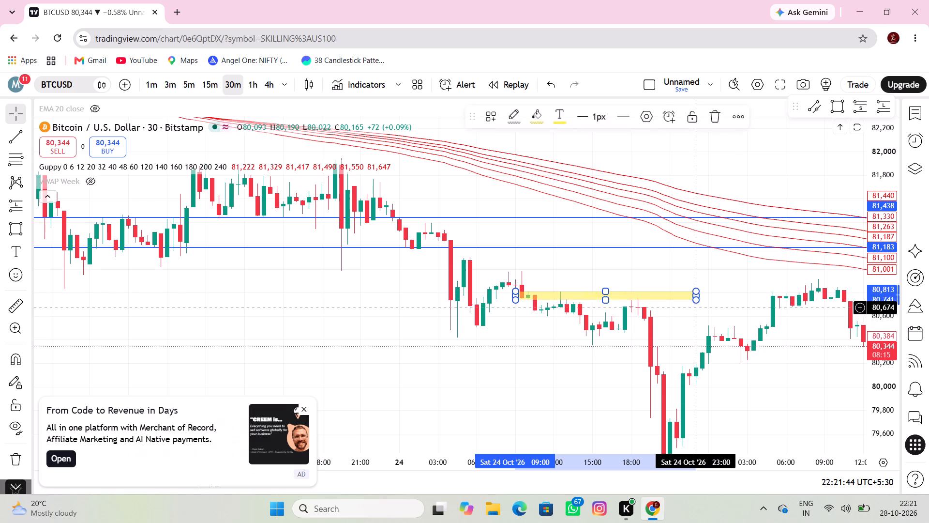
click(693, 313)
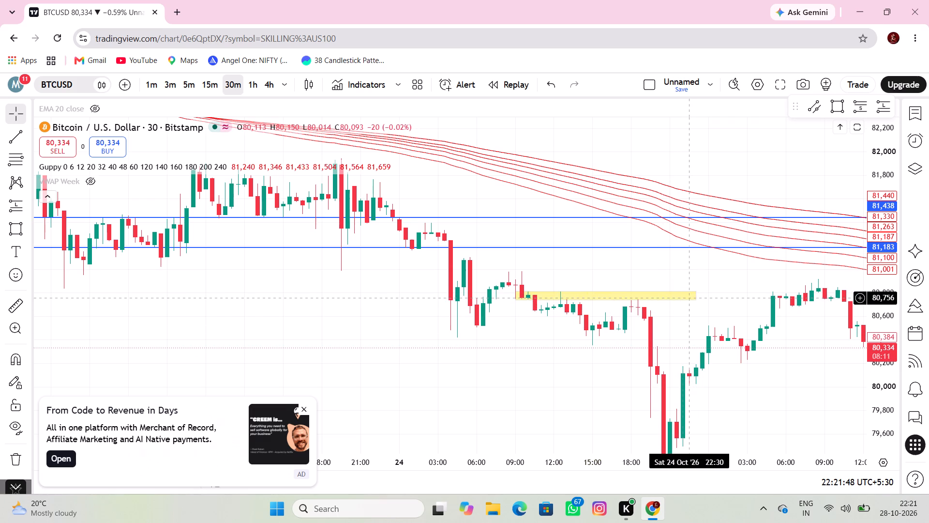
drag(693, 303, 702, 310)
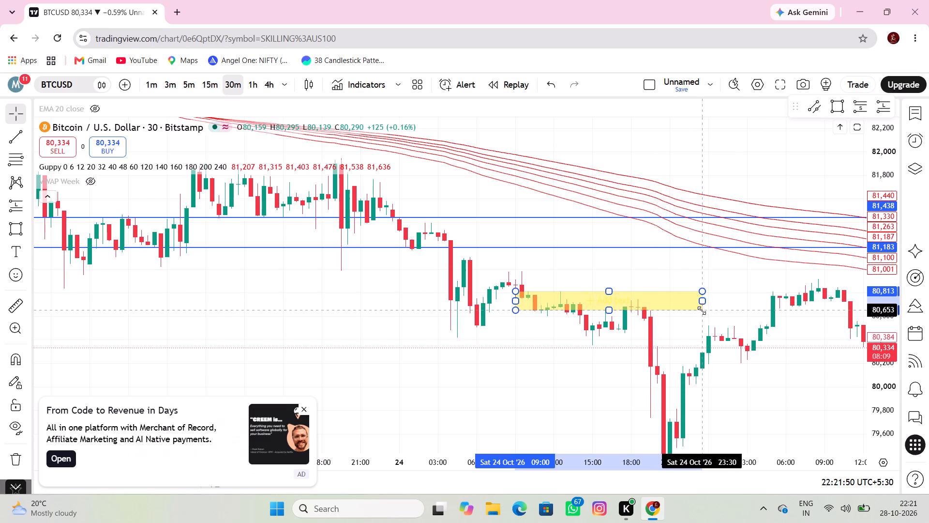
drag(702, 310, 706, 306)
click(706, 306)
click(695, 336)
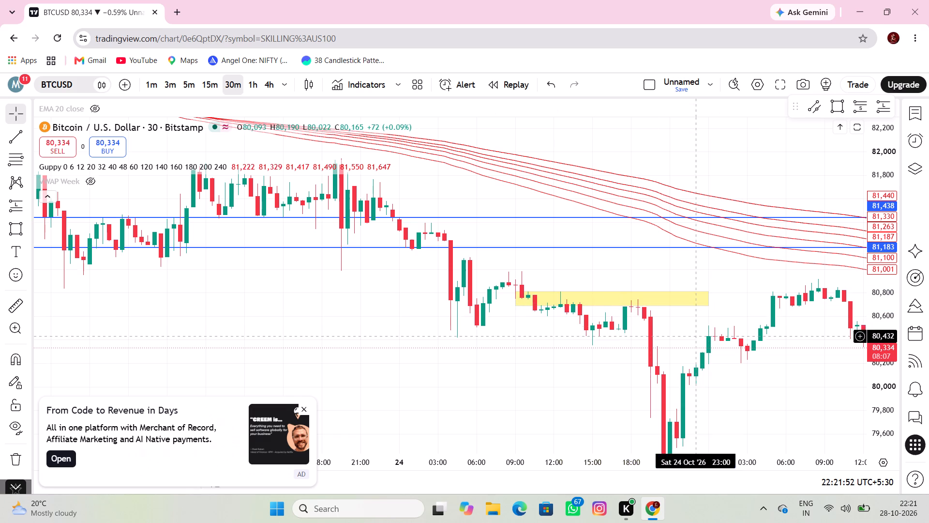
Place a short position at 13:00 on 24 October with its entry at 80,638 and its stop at about 80,818.
double_click(13, 204)
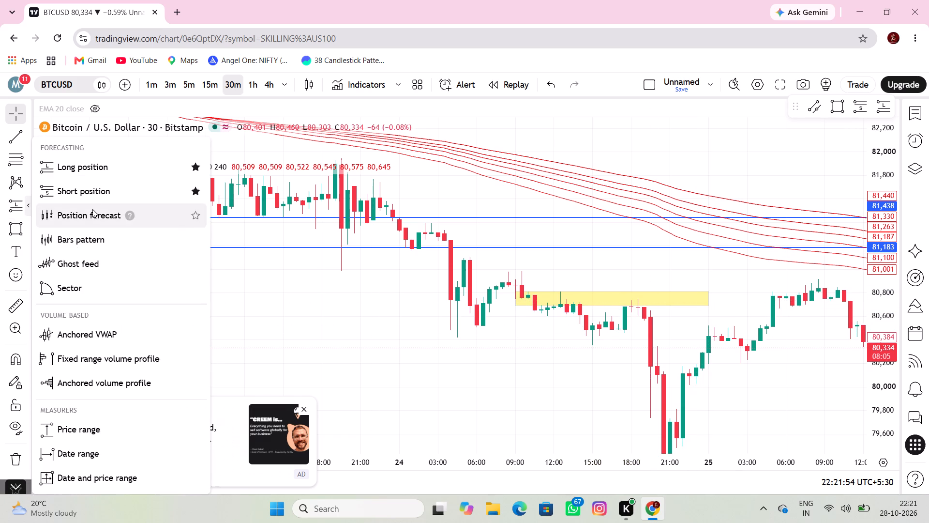
click(91, 197)
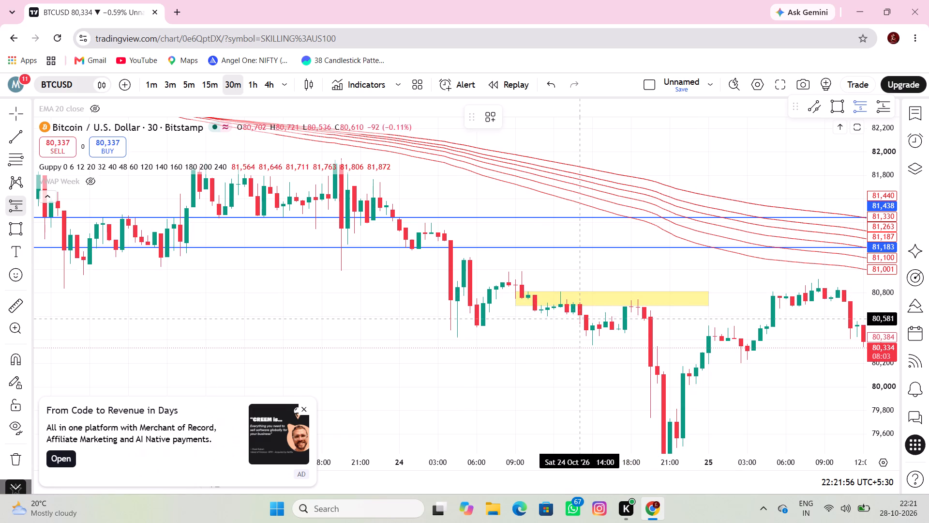
click(565, 312)
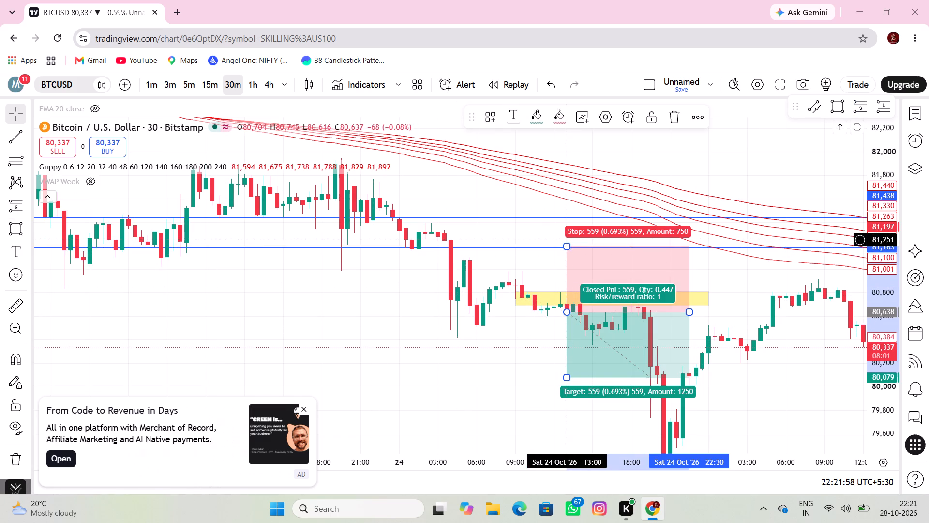
drag(568, 246, 514, 293)
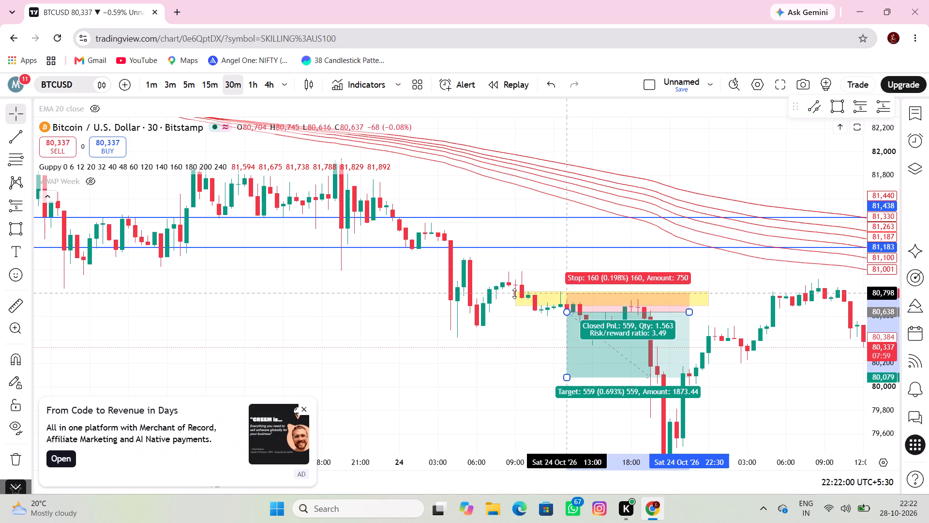
drag(514, 293, 511, 291)
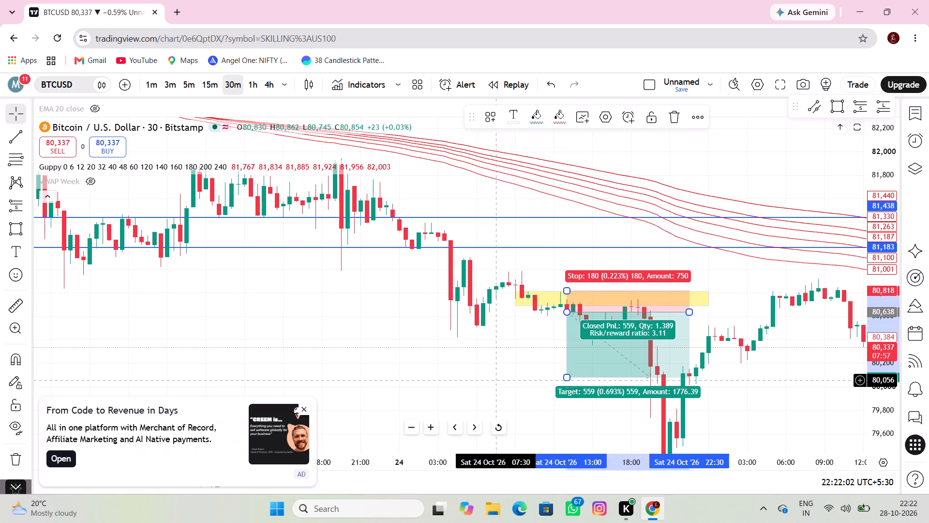
Lower the target of the 24 October short position to about 79,737.
scroll(481, 381, down, 16)
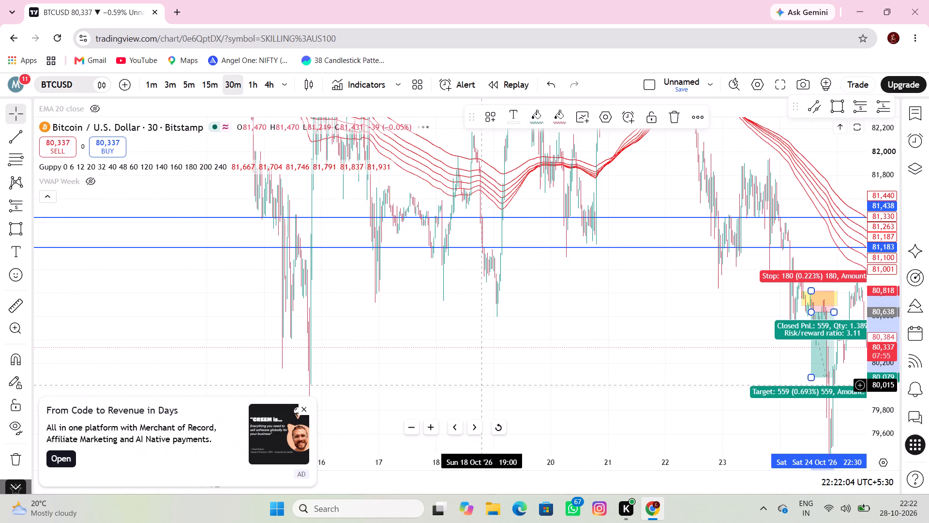
drag(559, 395, 637, 373)
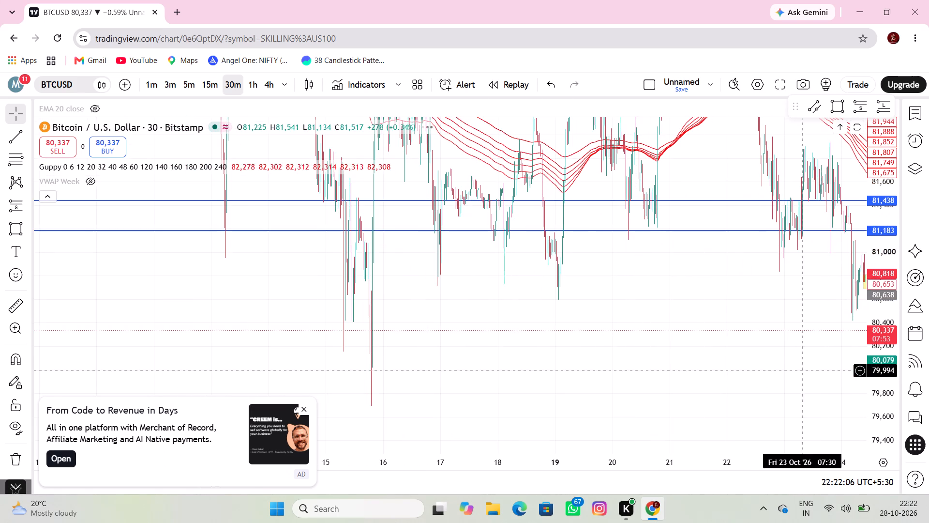
drag(809, 363, 694, 359)
drag(764, 359, 759, 398)
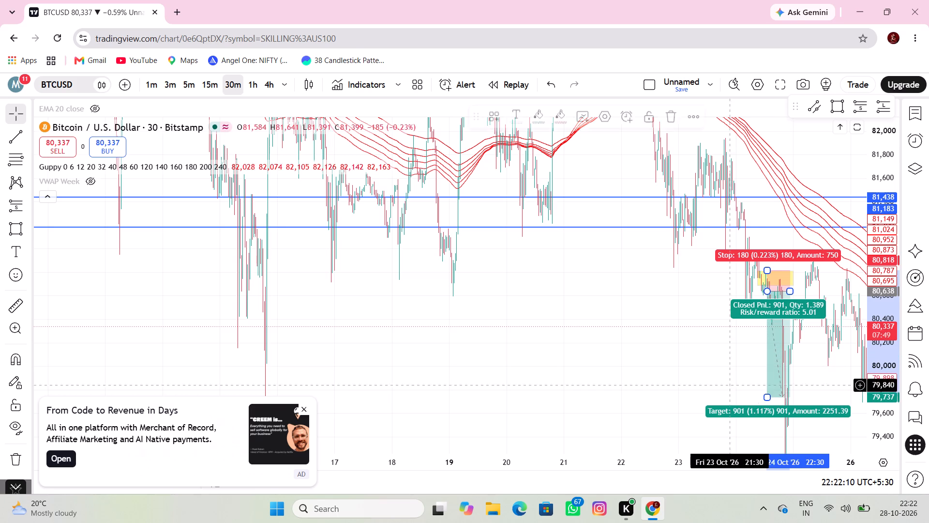
click(686, 365)
Move the 24 October short position's entry point to 12:00 at about 80,628.
drag(686, 364, 690, 335)
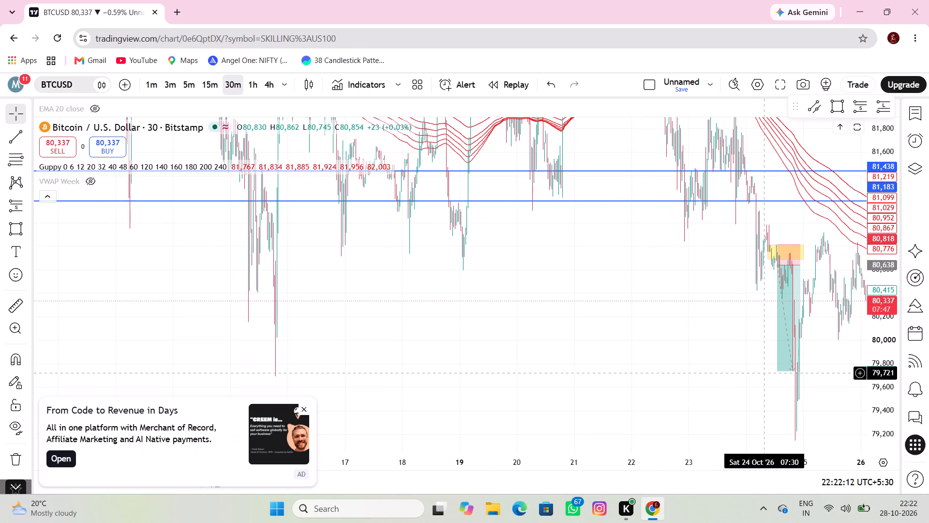
scroll(666, 336, up, 13)
drag(706, 380, 687, 408)
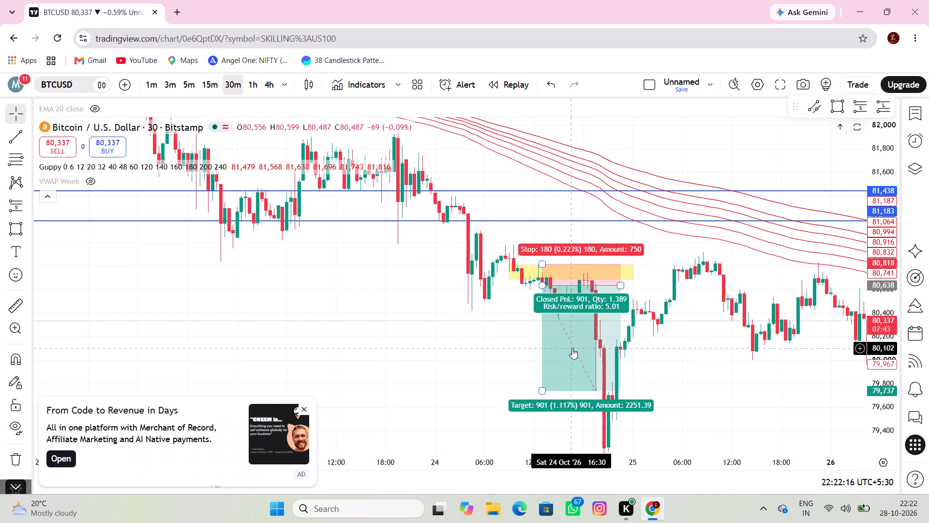
drag(540, 286, 540, 292)
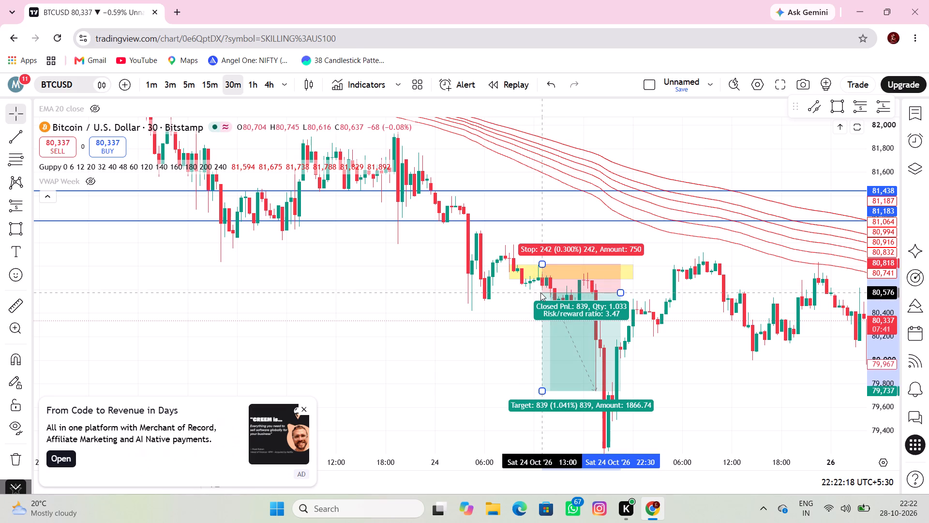
drag(540, 292, 519, 288)
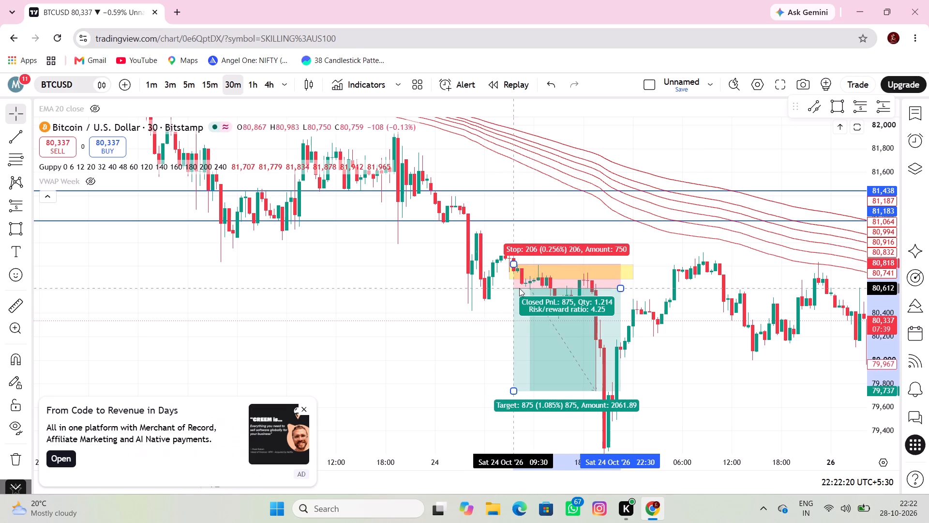
drag(519, 288, 536, 287)
Place a second short position at 23:00 on 25 October with its entry at 80,576 and its stop at about 80,803.
drag(480, 295, 420, 291)
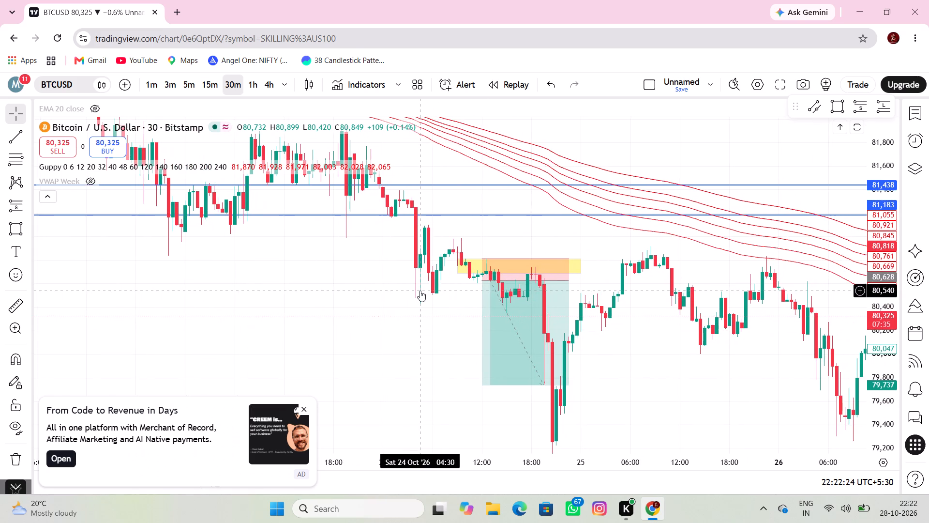
drag(620, 383, 536, 353)
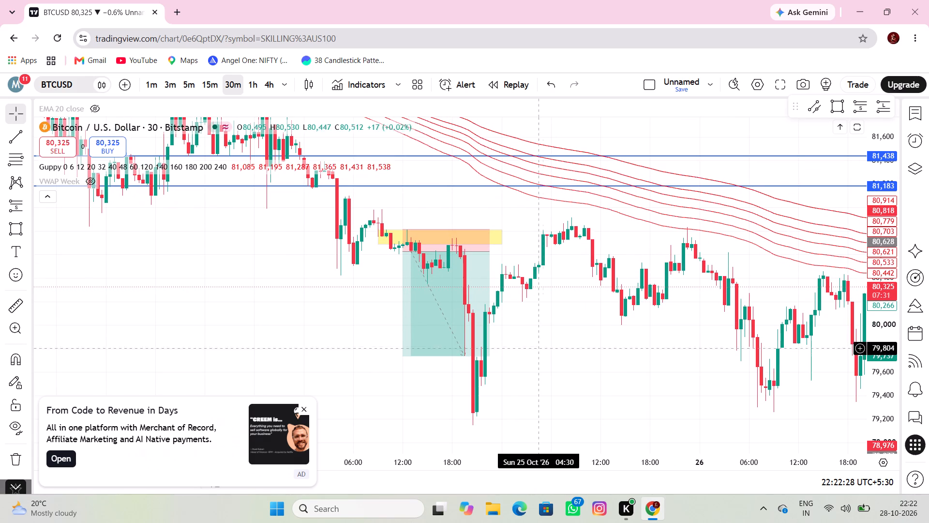
drag(564, 331, 510, 351)
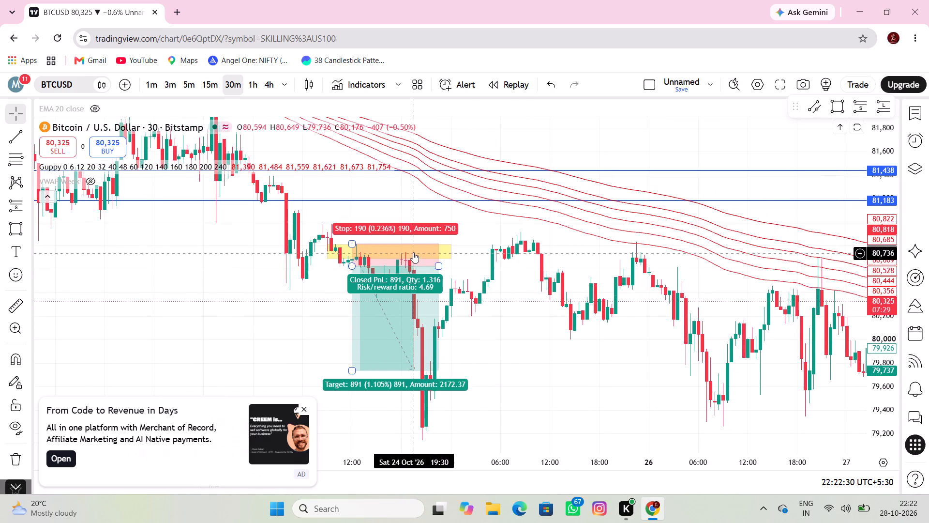
drag(496, 292, 453, 305)
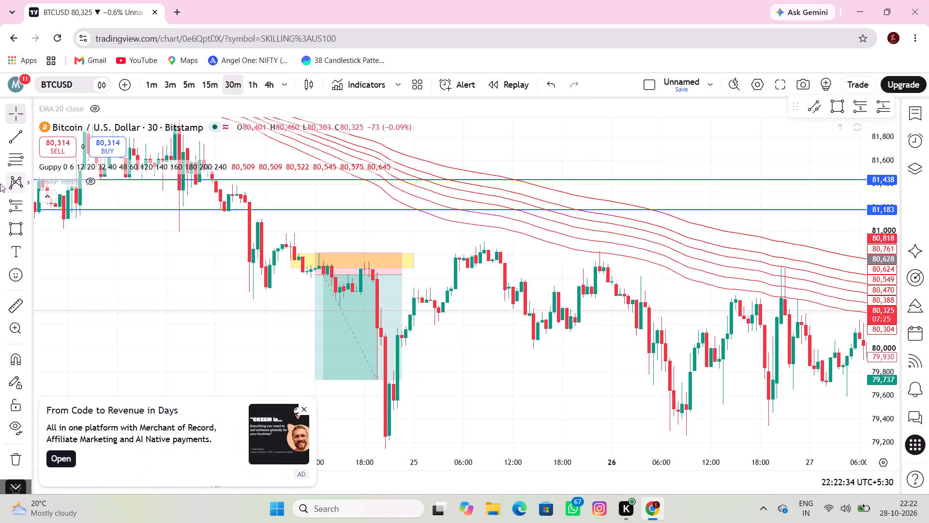
double_click(16, 204)
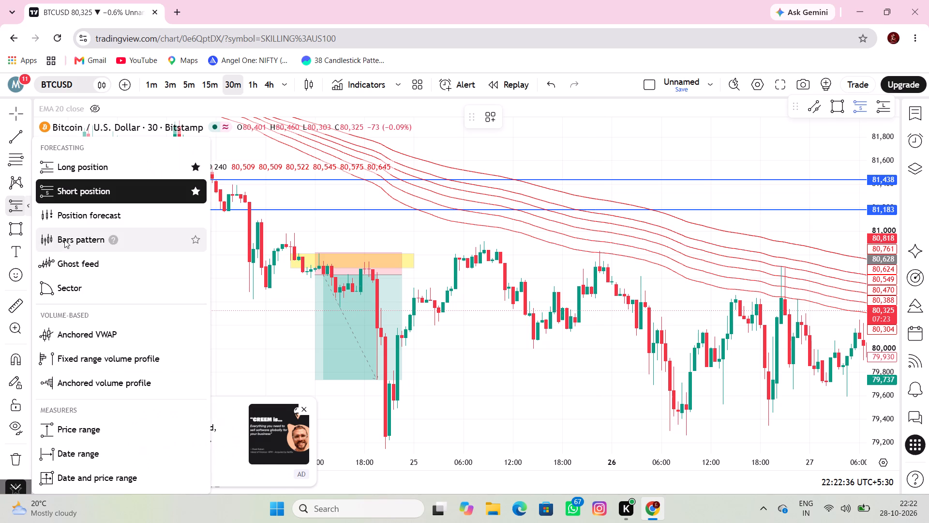
click(82, 198)
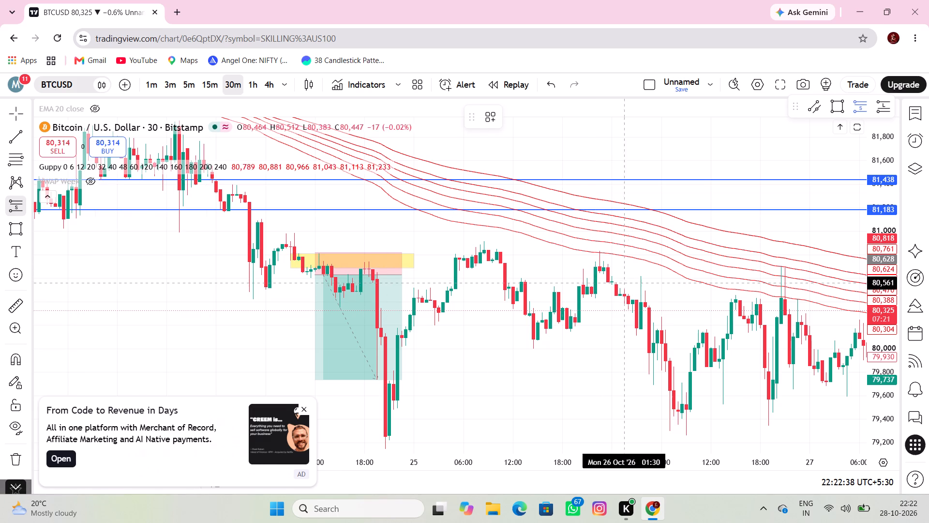
click(606, 281)
drag(604, 215, 598, 255)
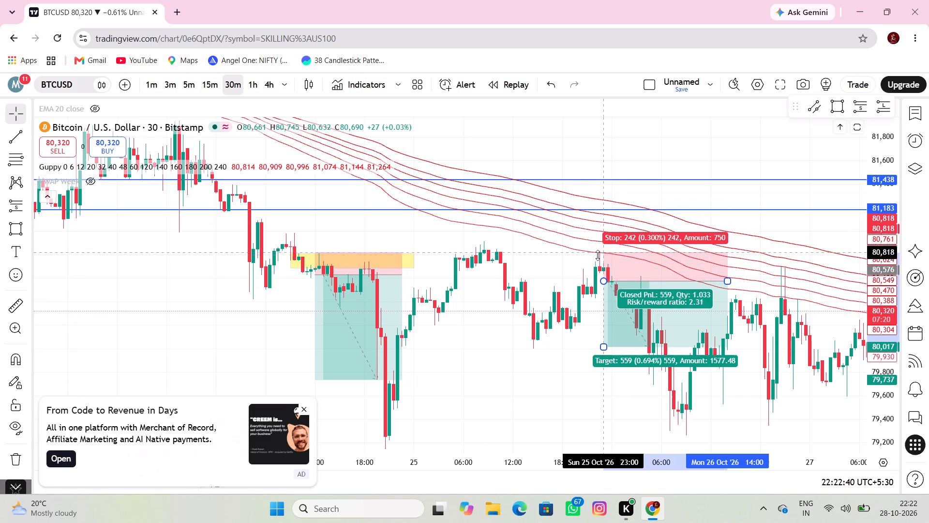
drag(598, 255, 592, 255)
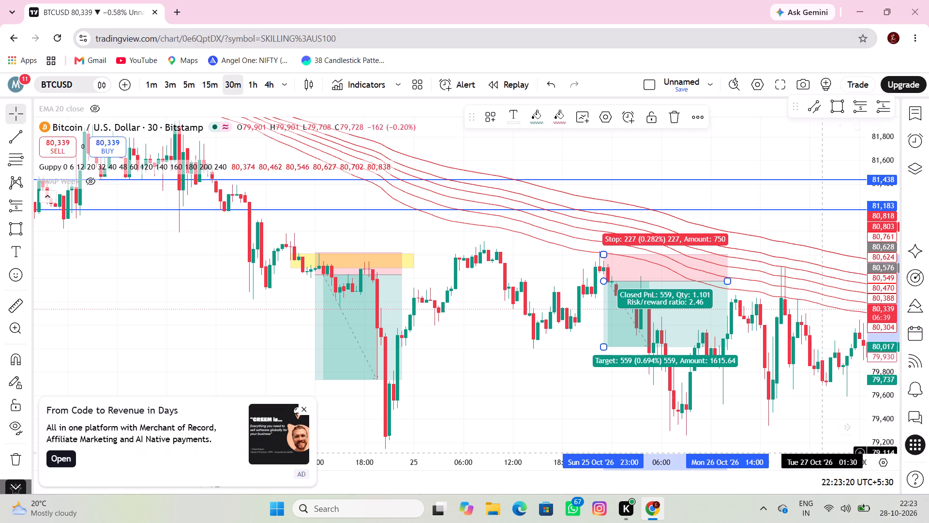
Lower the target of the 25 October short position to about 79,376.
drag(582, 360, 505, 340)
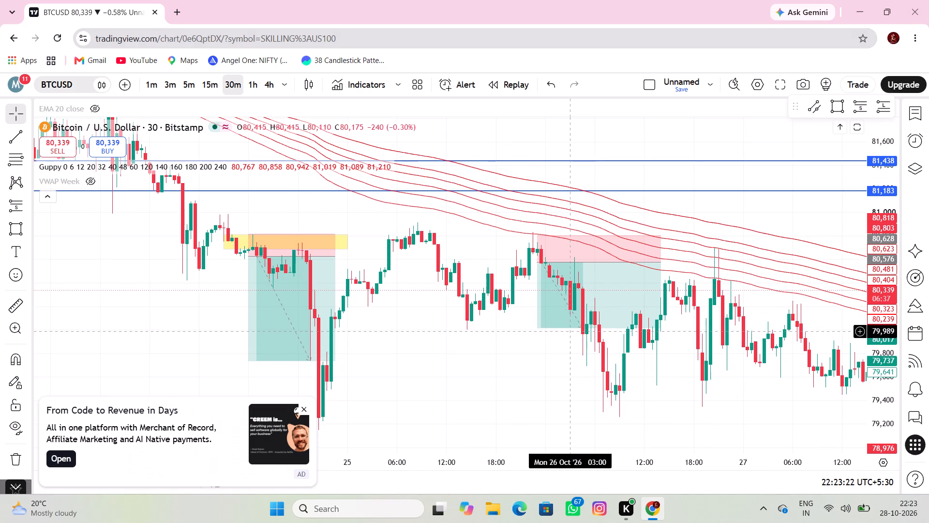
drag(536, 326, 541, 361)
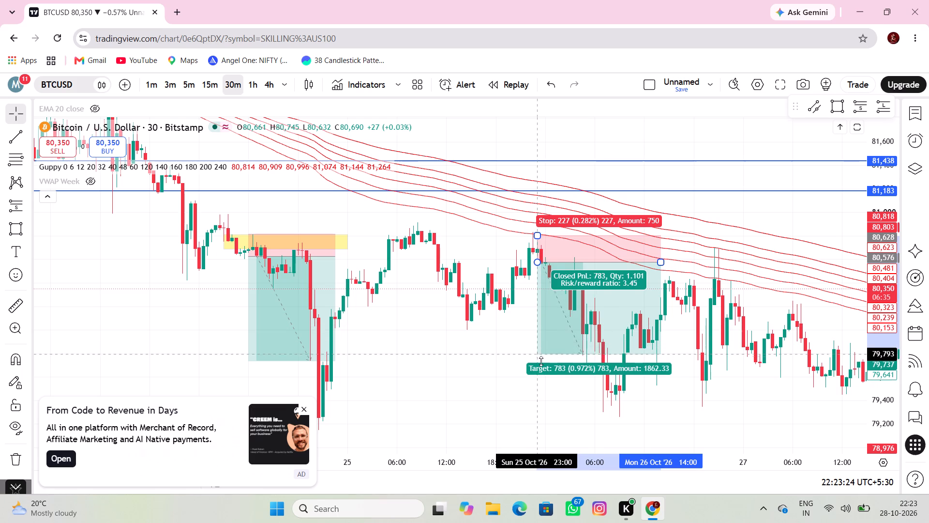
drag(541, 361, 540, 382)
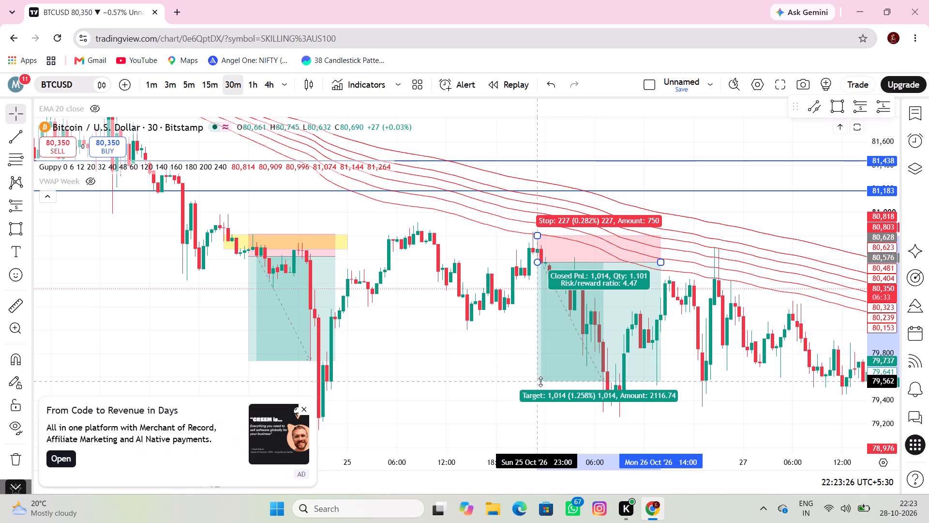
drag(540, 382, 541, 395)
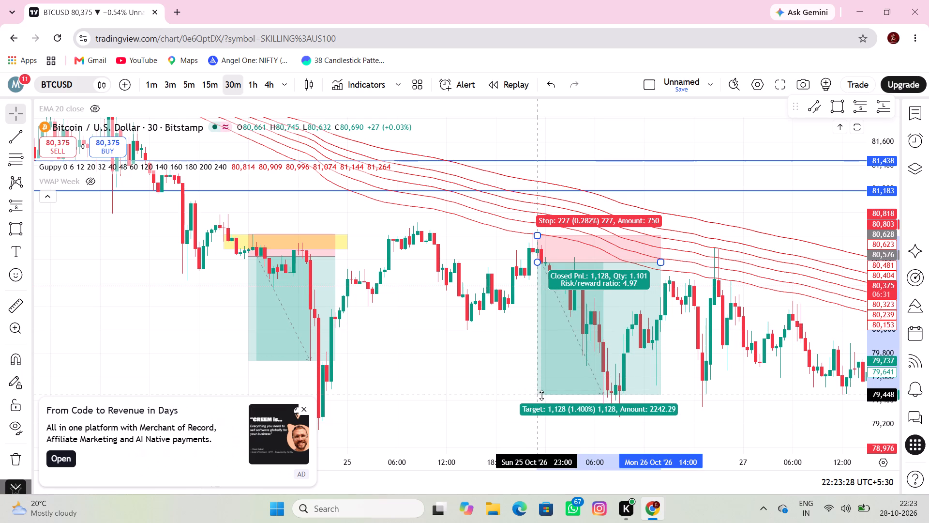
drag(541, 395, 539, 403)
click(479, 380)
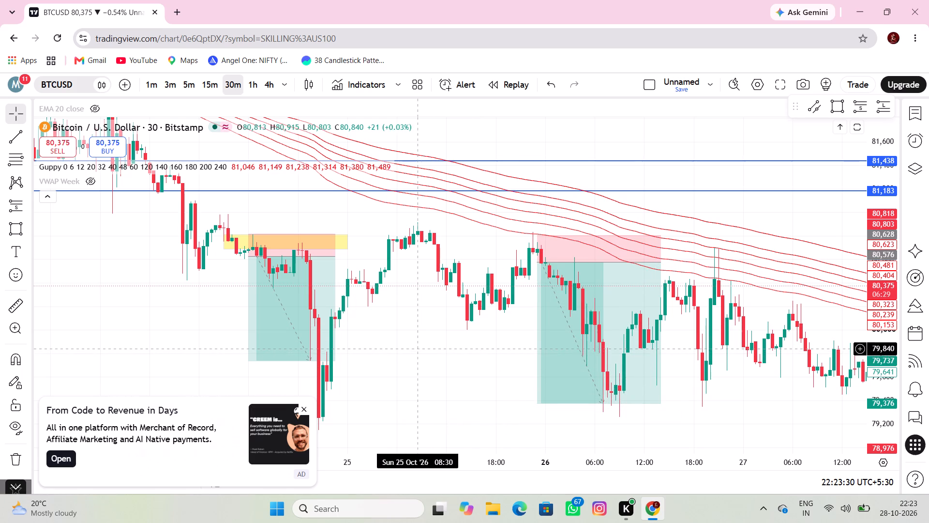
Close the advertisement covering the chart.
click(305, 408)
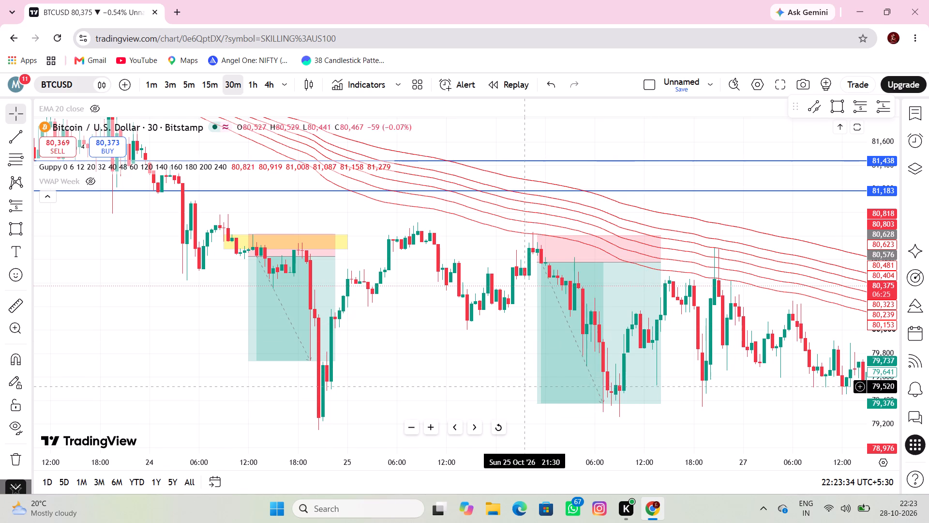
Readjust the 25 October short position's target to about 79,500.
drag(537, 401, 537, 330)
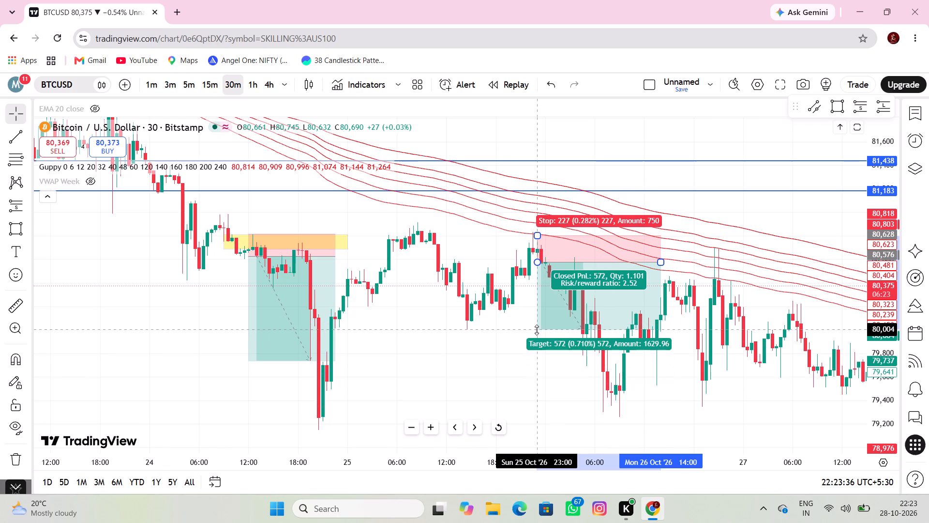
drag(537, 330, 534, 421)
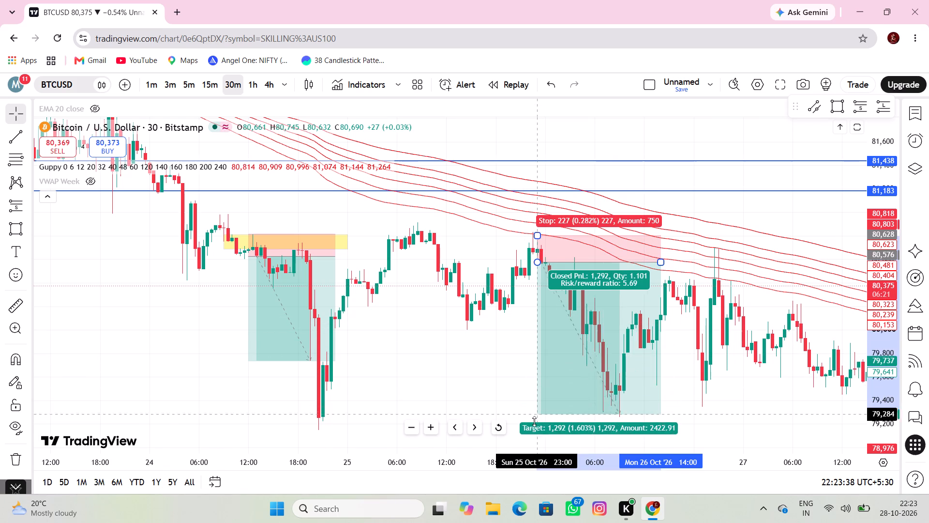
drag(534, 421, 533, 424)
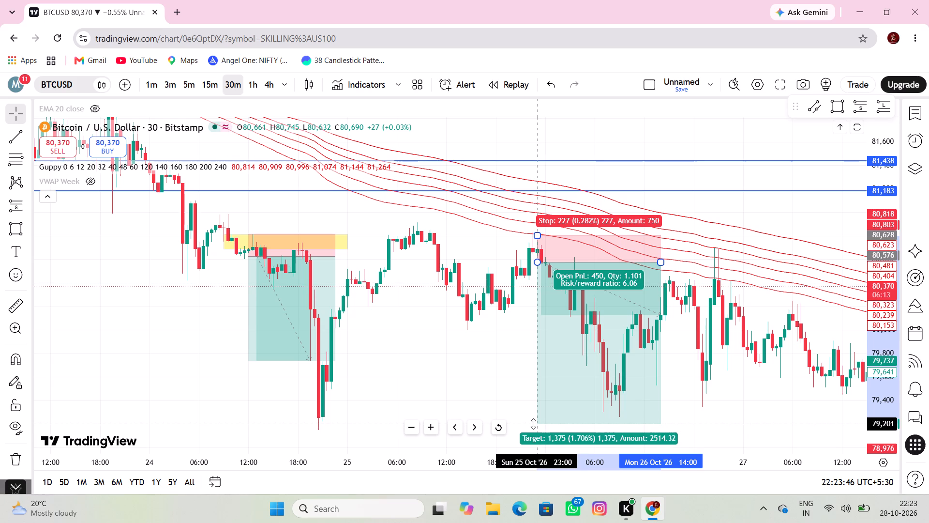
drag(533, 424, 528, 365)
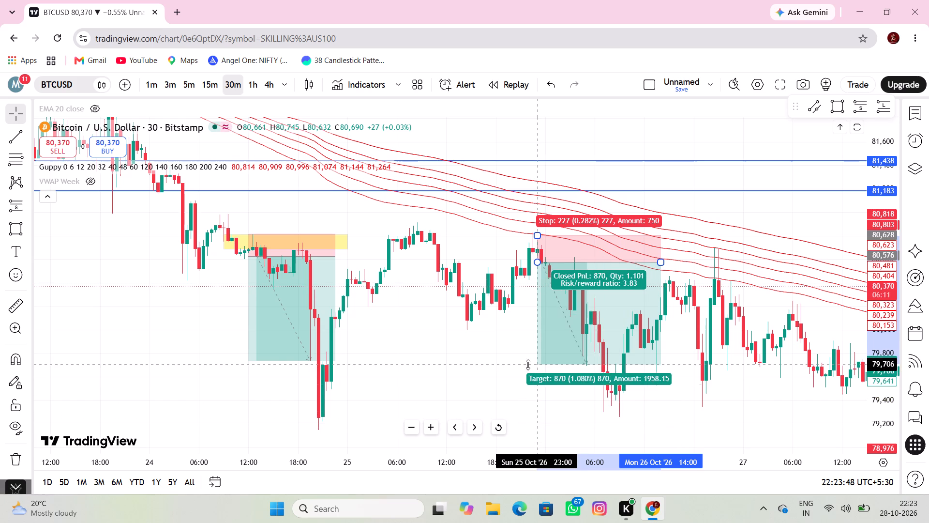
drag(528, 365, 516, 330)
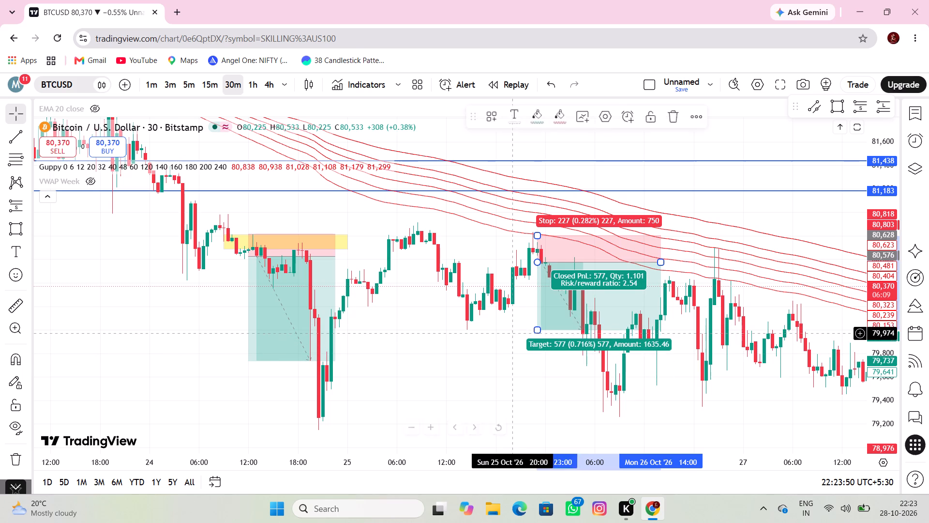
drag(510, 335, 472, 349)
drag(505, 342, 504, 348)
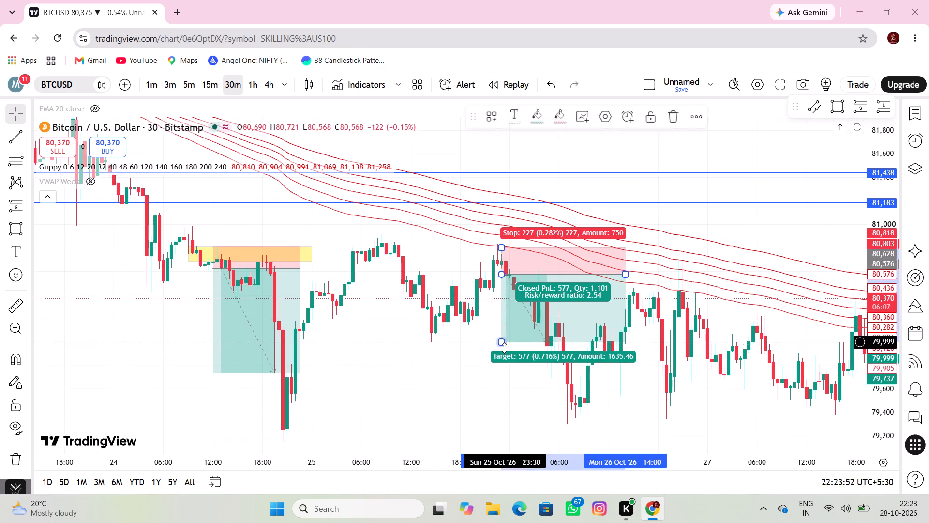
drag(504, 348, 492, 401)
Raise the stop of the 25 October short position to about 80,828.
drag(463, 382, 418, 381)
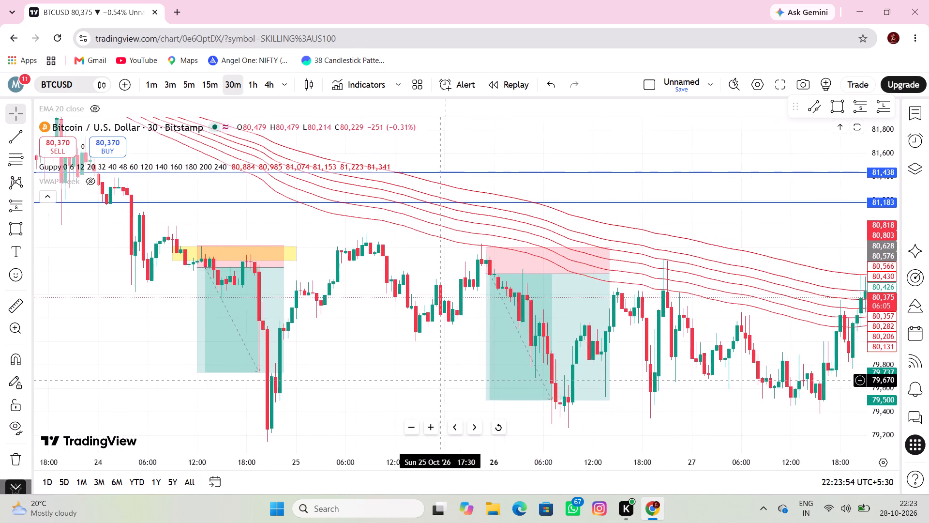
drag(418, 381, 293, 380)
scroll(292, 380, down, 4)
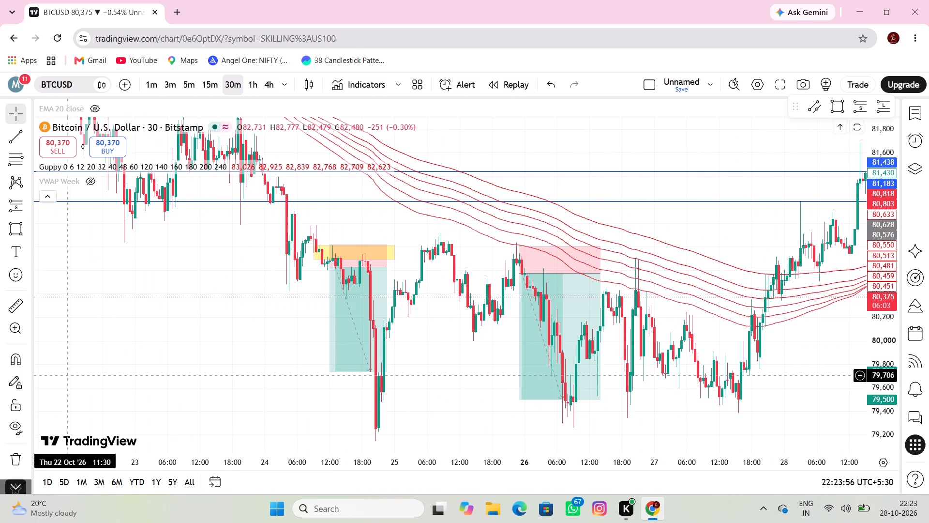
drag(429, 373, 390, 374)
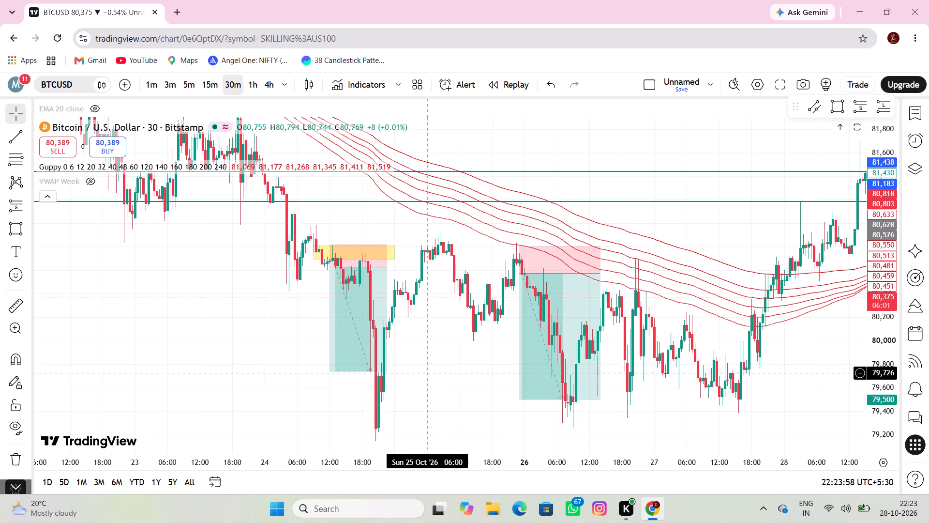
drag(390, 374, 336, 373)
drag(445, 249, 442, 246)
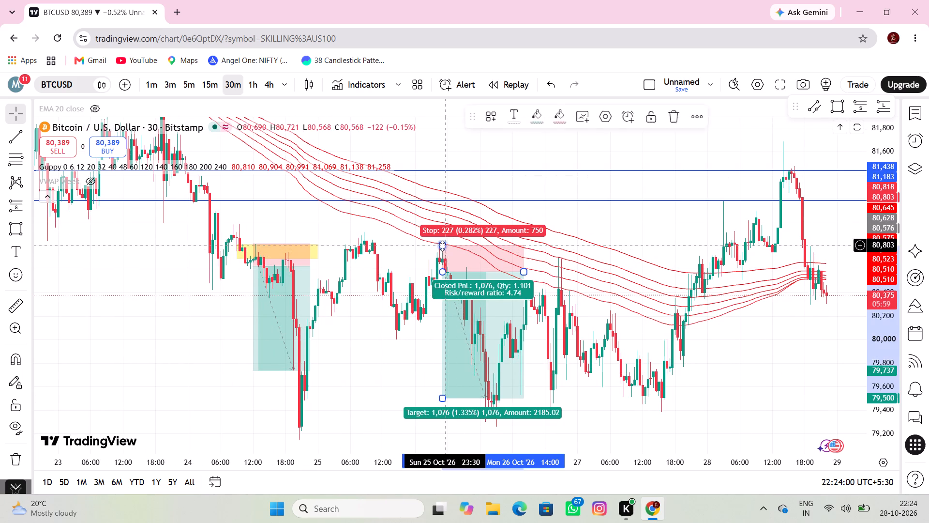
drag(442, 246, 439, 242)
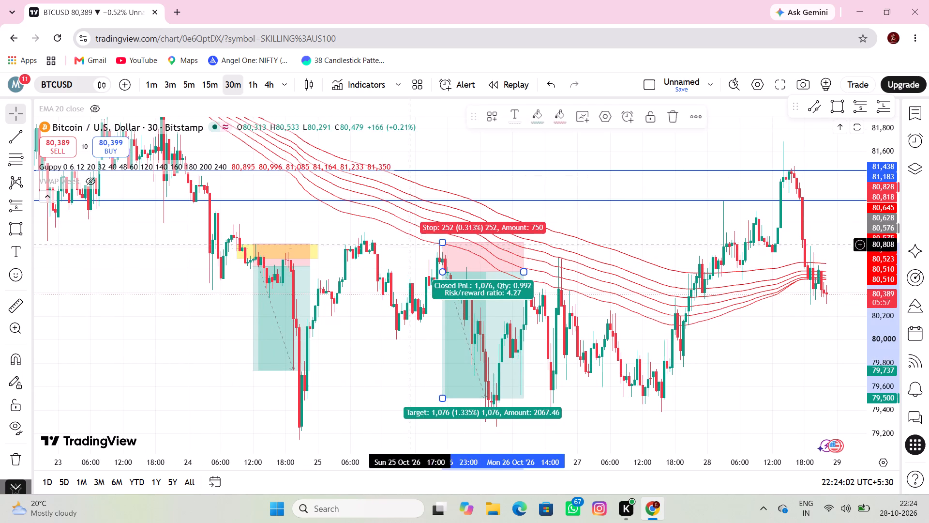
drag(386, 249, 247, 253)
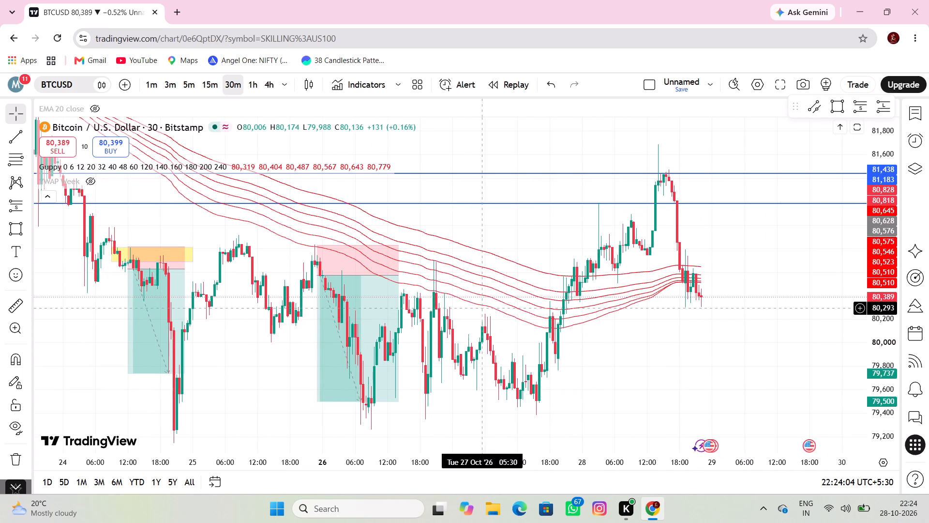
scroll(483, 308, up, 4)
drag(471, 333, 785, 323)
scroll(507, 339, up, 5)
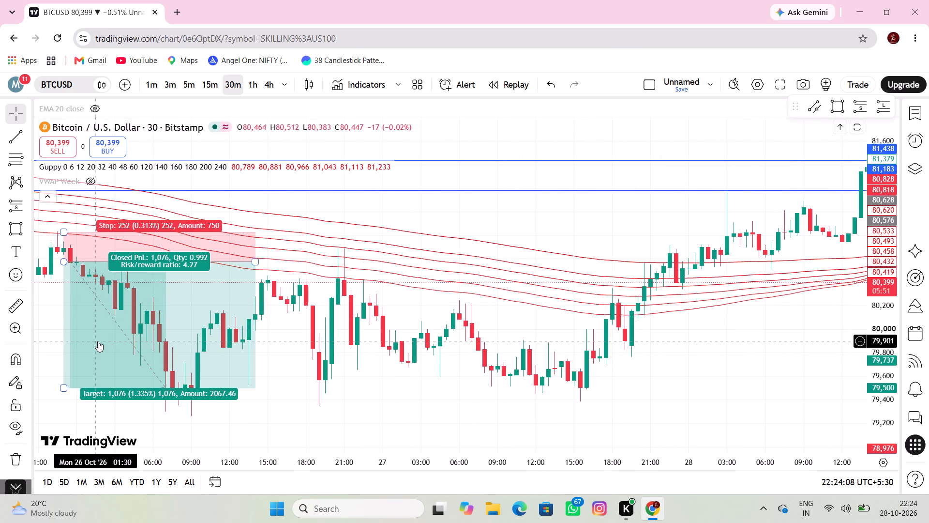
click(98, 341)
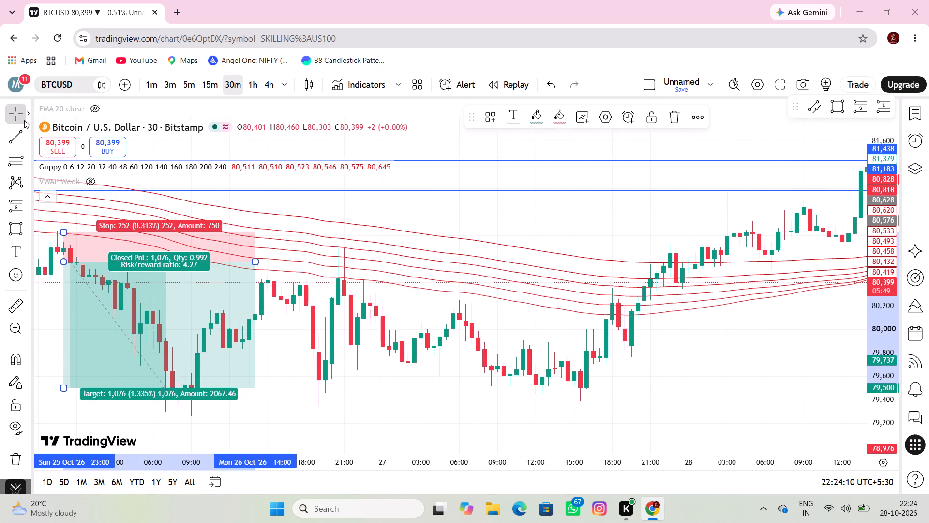
Switch the chart from BTCUSD to the XAUUSD symbol.
click(56, 123)
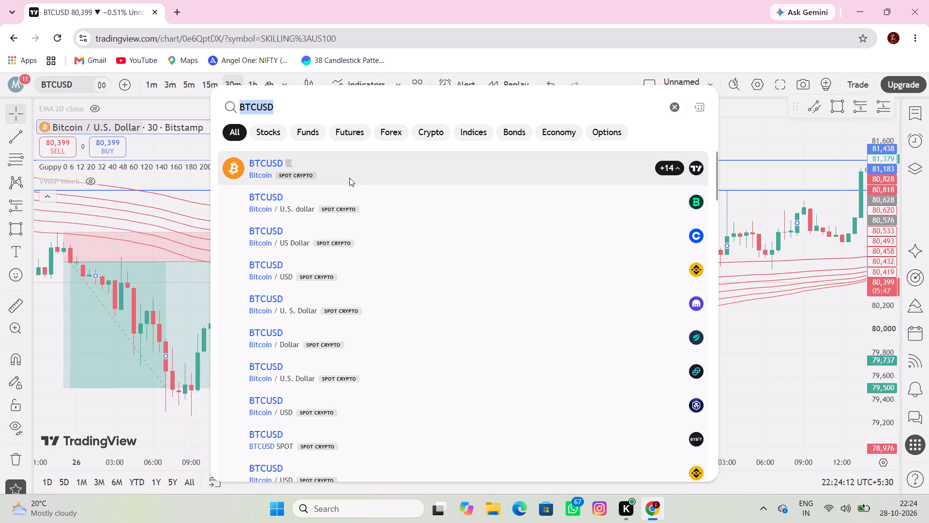
key(BackSpace)
click(352, 213)
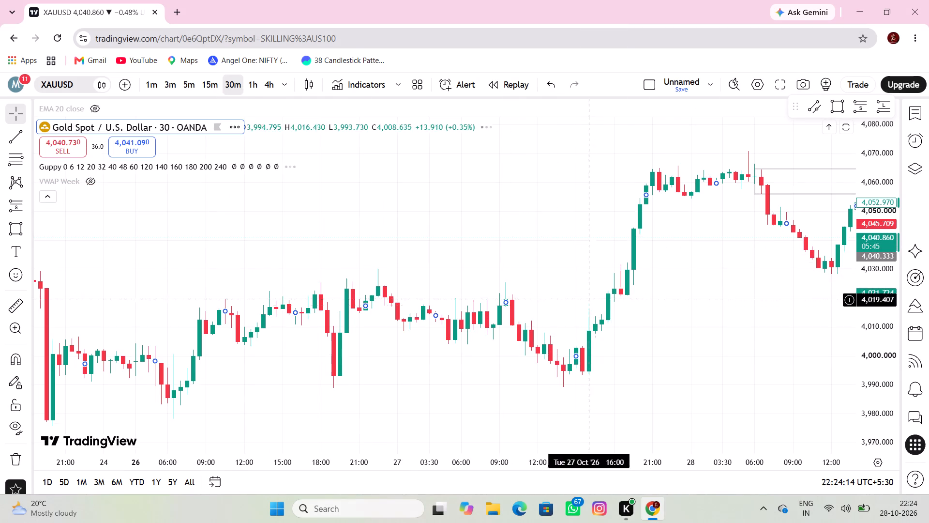
Change the XAUUSD chart to the 15-minute timeframe.
drag(664, 331, 479, 350)
drag(591, 340, 474, 337)
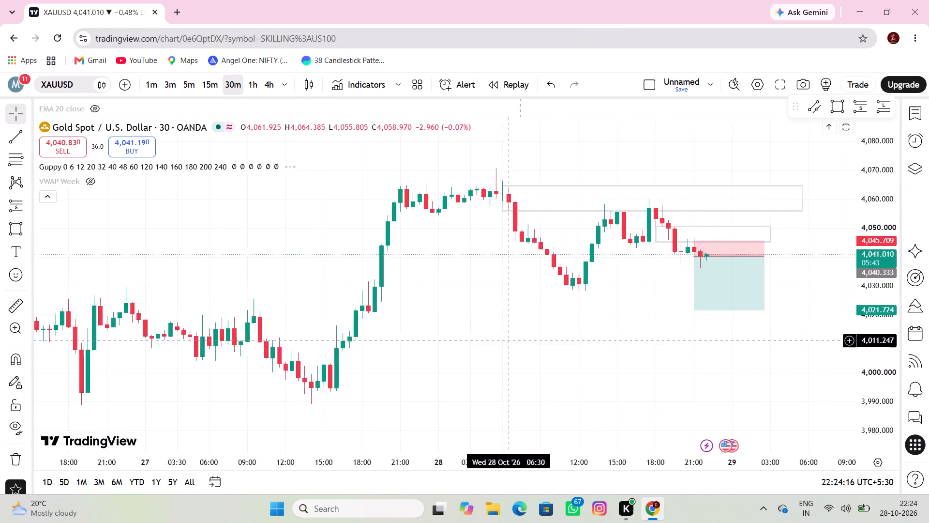
drag(474, 337, 389, 320)
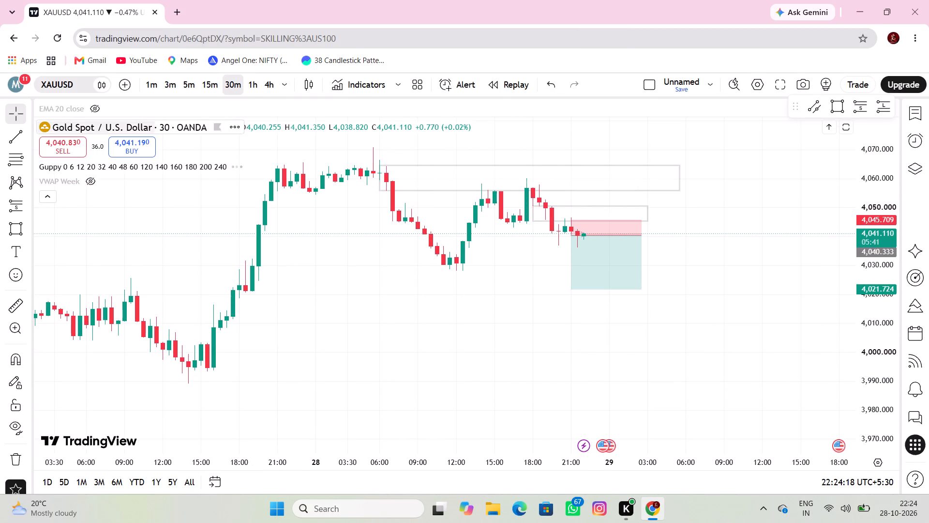
click(202, 88)
Delete the short position that starts at 28 October 21:00 on the XAUUSD chart.
drag(534, 263, 528, 263)
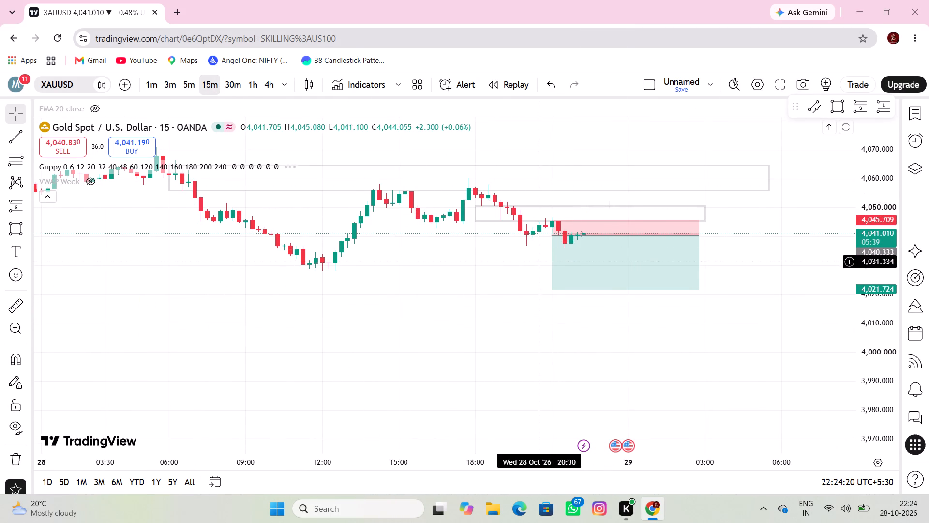
drag(528, 263, 489, 259)
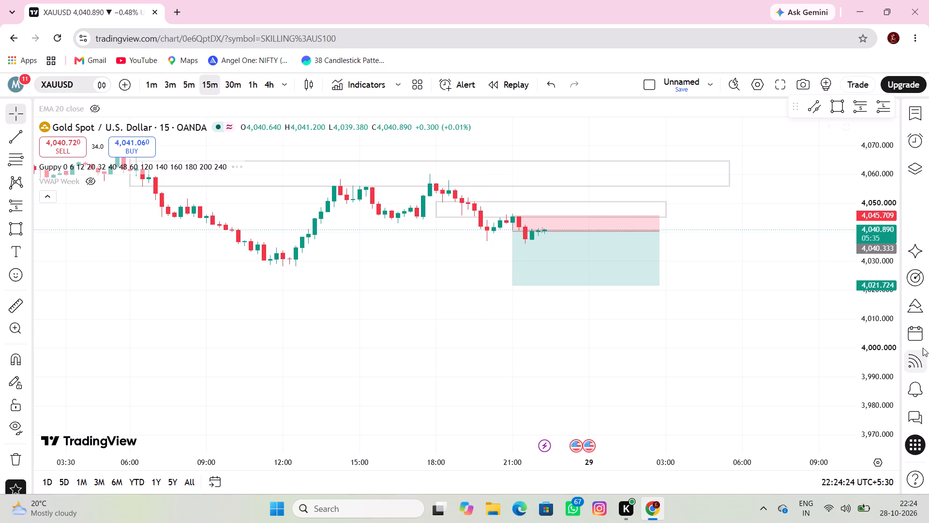
scroll(871, 335, up, 9)
click(664, 320)
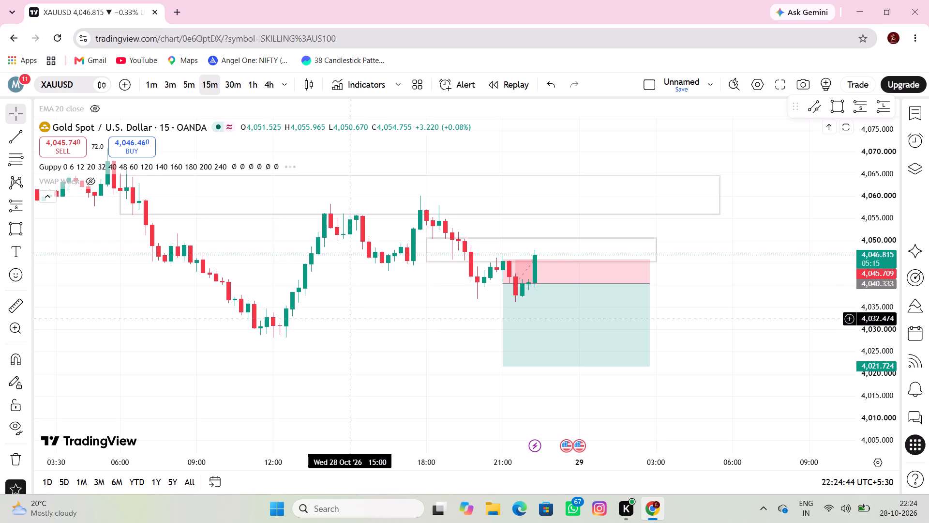
click(554, 299)
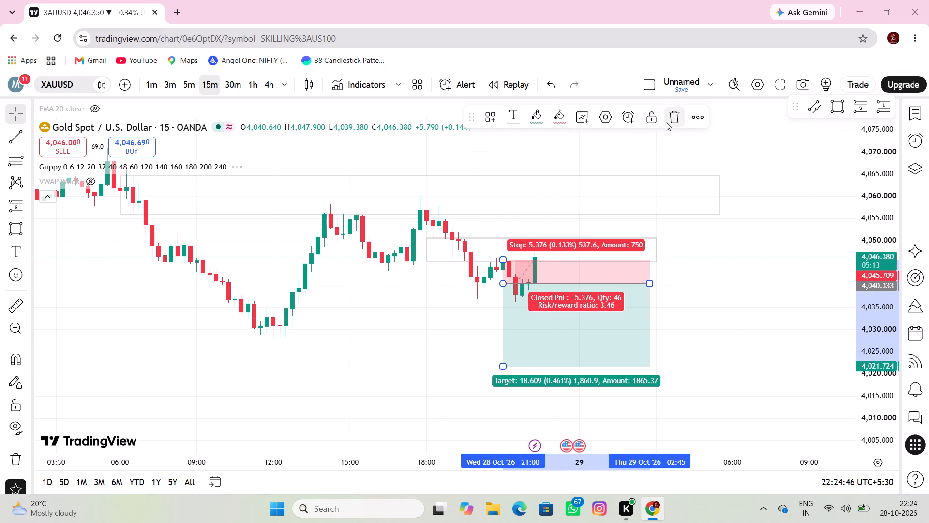
click(666, 122)
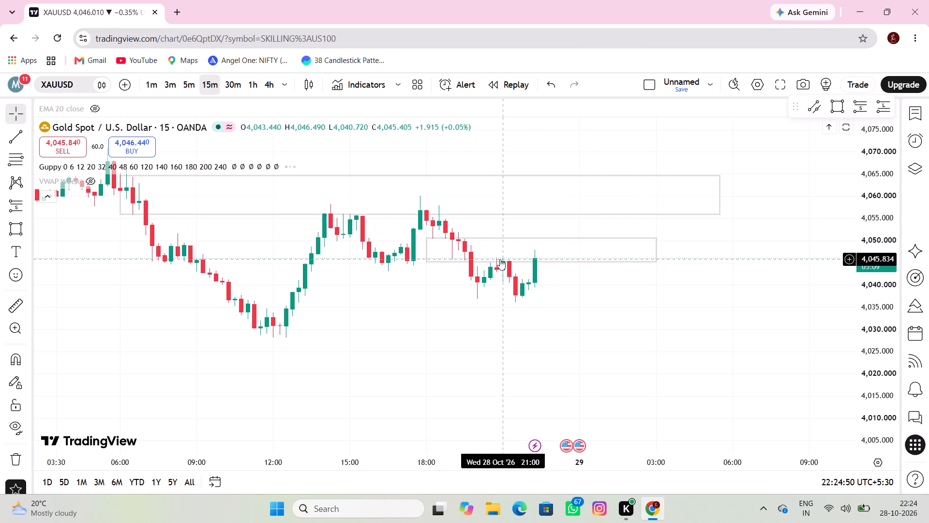
Draw a rectangle zone from 28 October 12:15 to 29 October 01:30, between about 4,036.3 and 4,028.8.
click(2, 233)
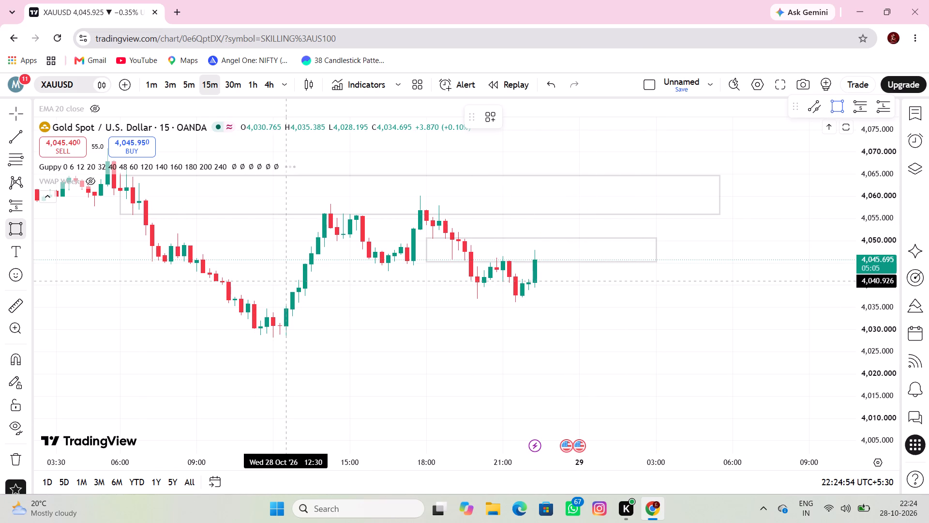
drag(282, 302, 548, 370)
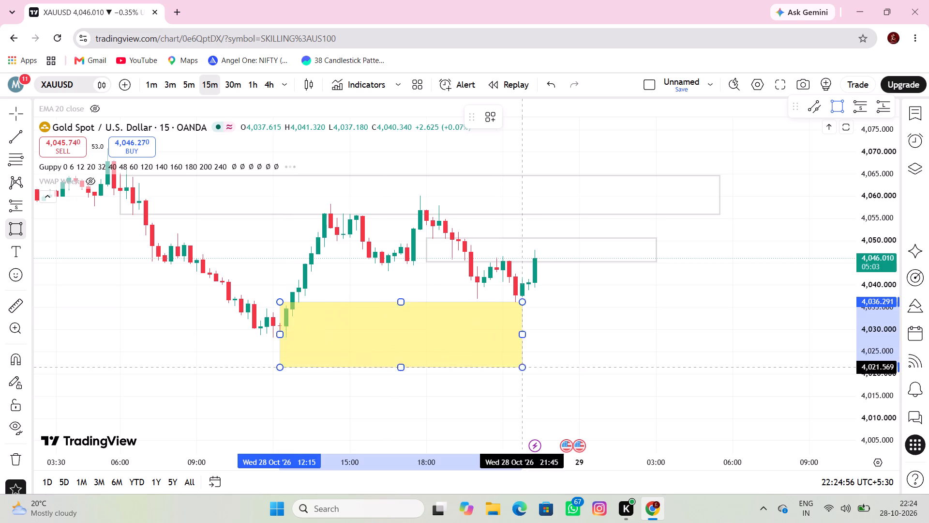
drag(548, 370, 617, 335)
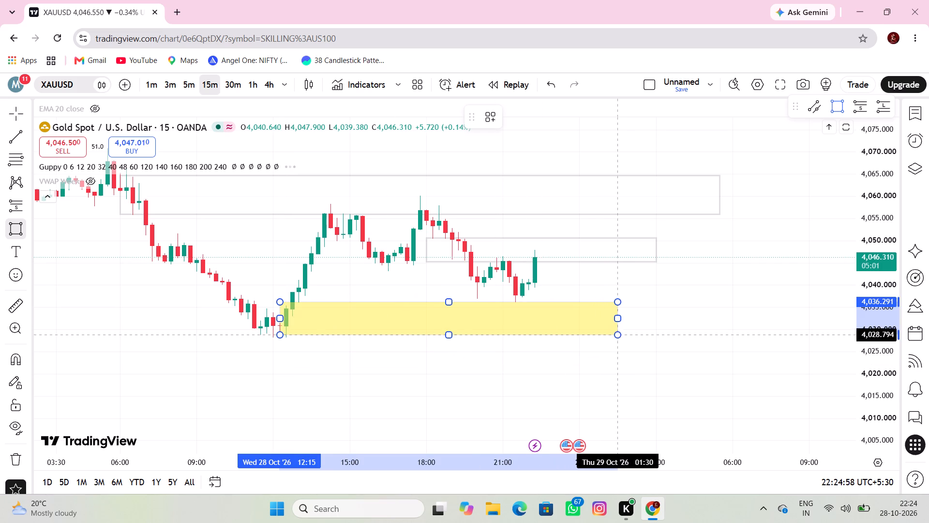
click(617, 335)
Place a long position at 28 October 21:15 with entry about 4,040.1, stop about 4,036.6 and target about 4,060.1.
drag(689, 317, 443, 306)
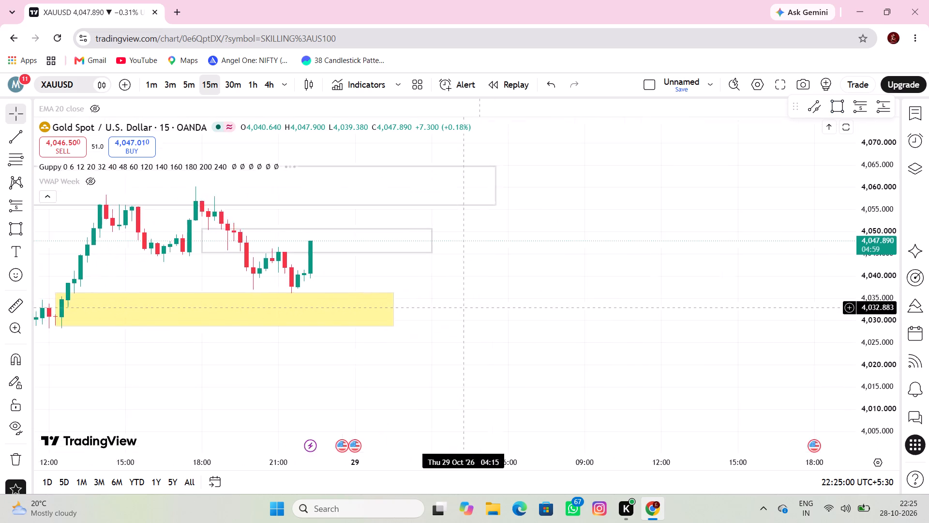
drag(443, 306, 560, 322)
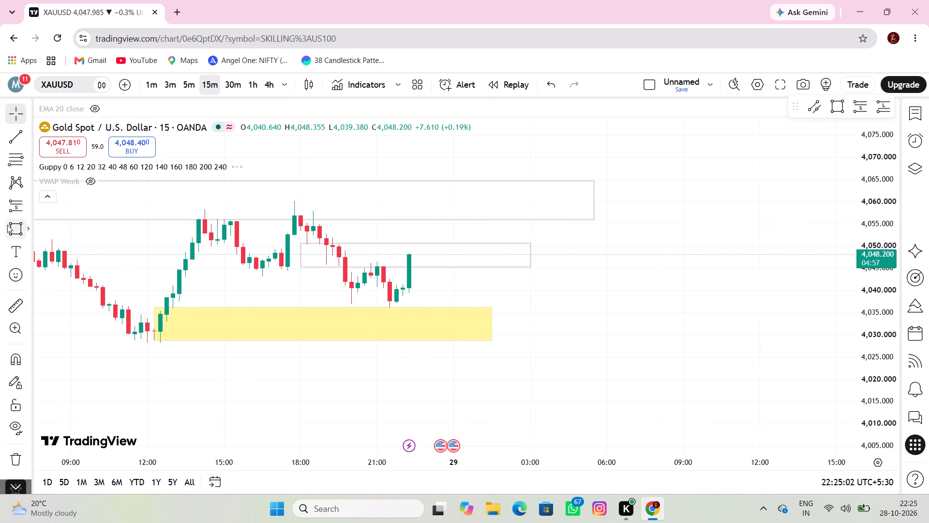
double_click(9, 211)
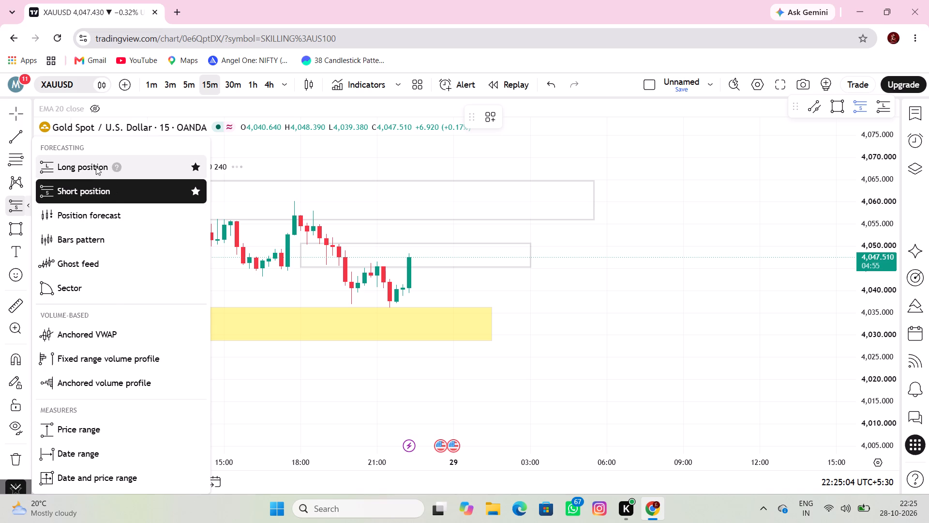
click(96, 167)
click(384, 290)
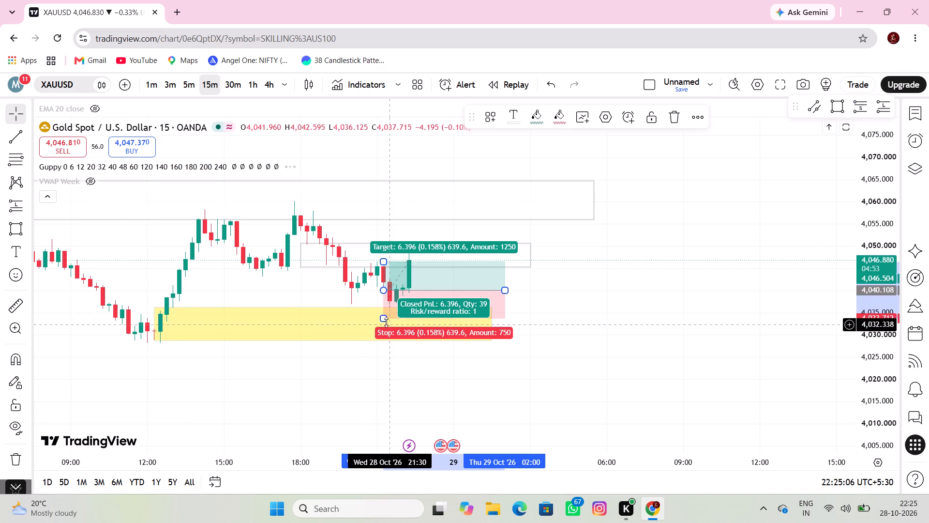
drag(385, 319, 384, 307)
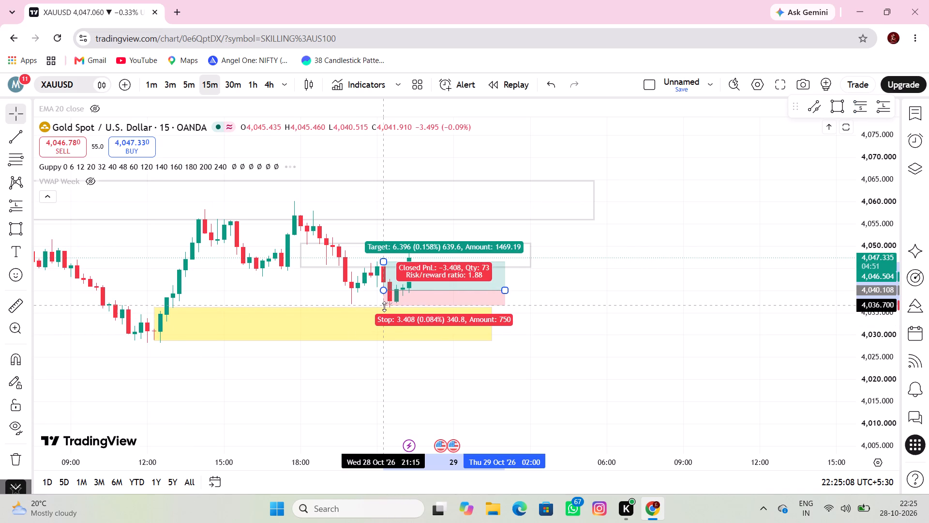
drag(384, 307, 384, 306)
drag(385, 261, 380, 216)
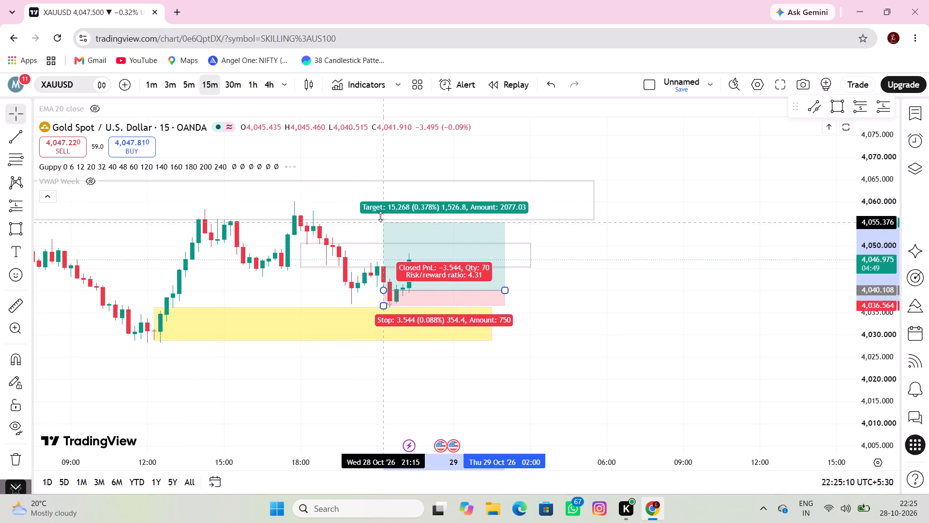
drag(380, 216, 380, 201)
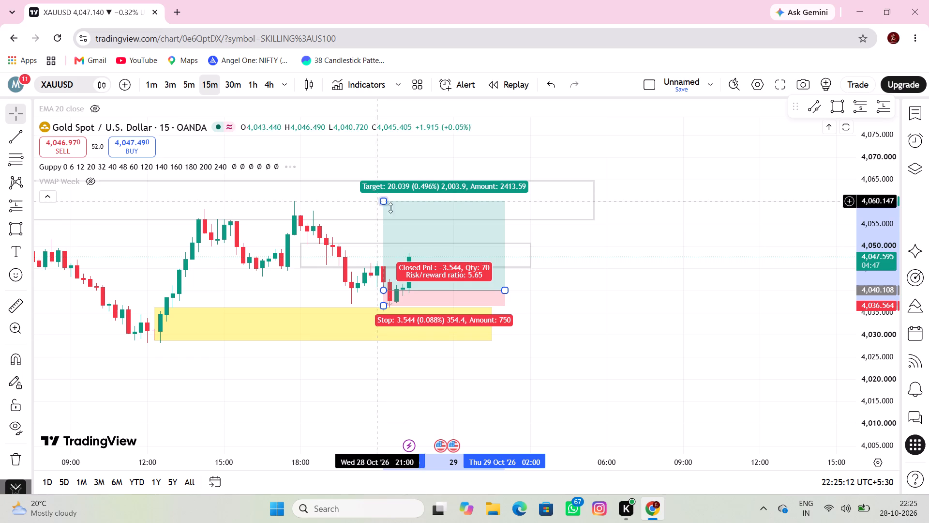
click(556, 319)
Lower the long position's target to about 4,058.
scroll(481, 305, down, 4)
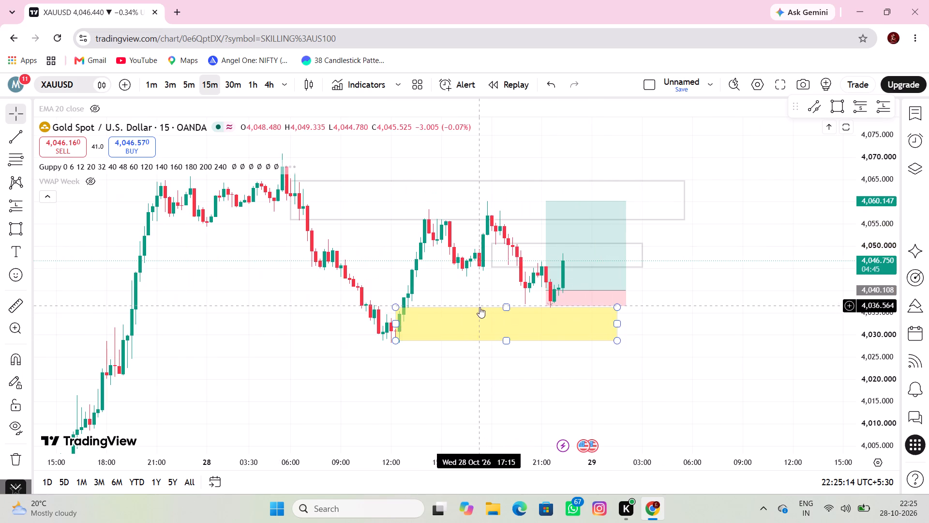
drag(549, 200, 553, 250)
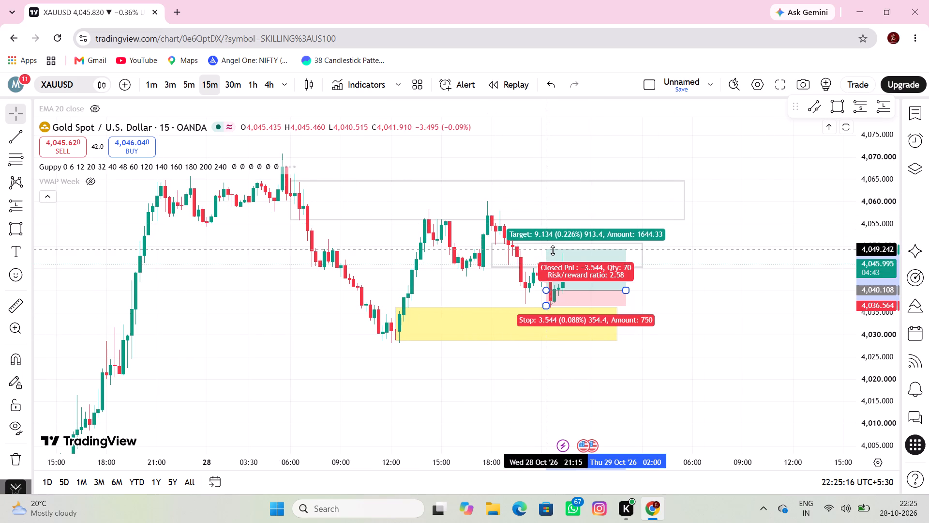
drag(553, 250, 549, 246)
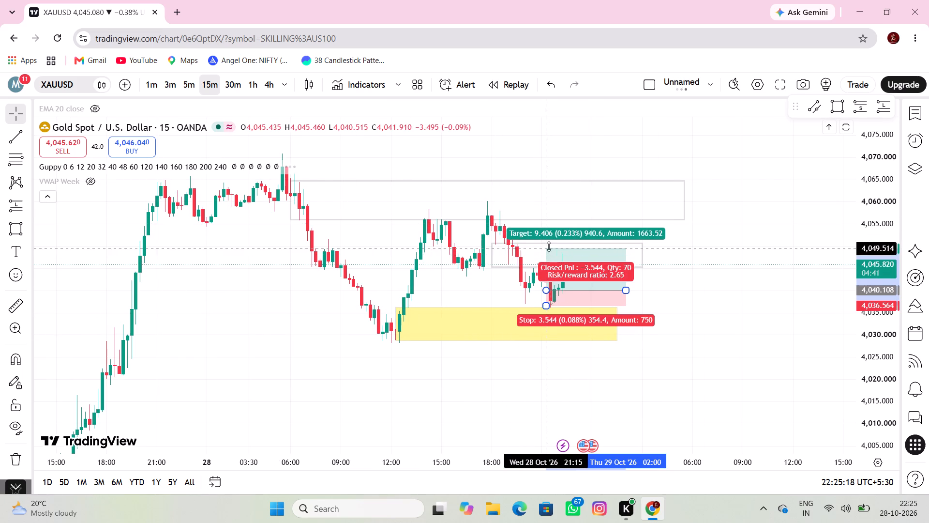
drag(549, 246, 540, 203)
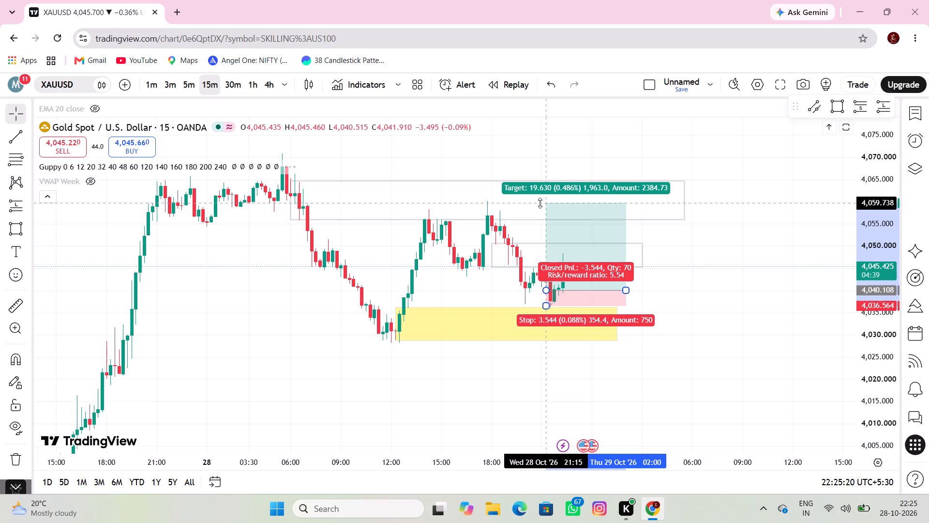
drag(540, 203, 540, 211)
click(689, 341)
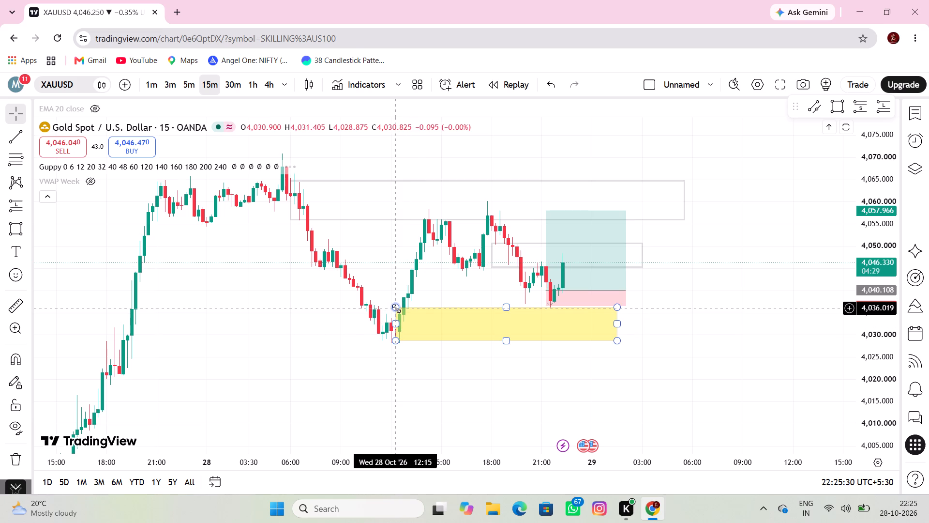
Reshape the yellow zone to start at 28 October 12:45 and span about 4,041.5 to 4,036.4.
drag(396, 308, 399, 284)
drag(401, 339, 405, 314)
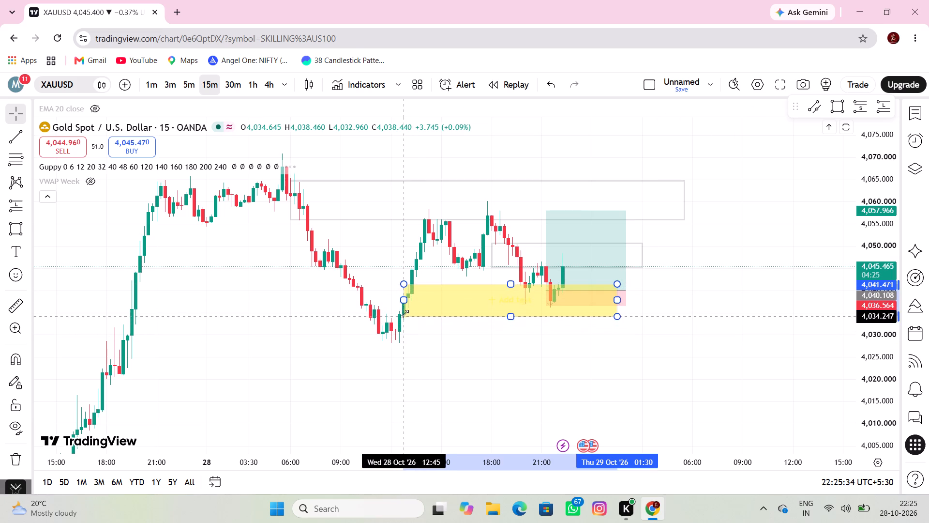
drag(405, 314, 405, 307)
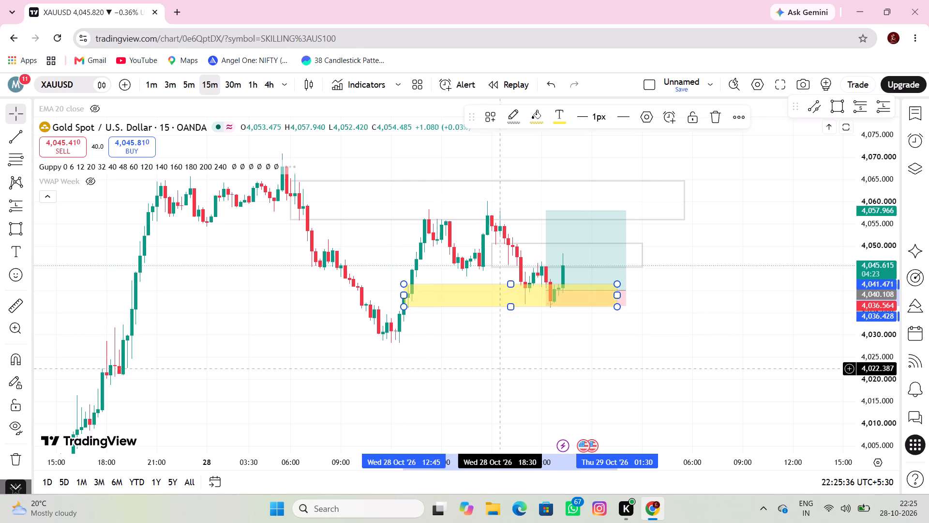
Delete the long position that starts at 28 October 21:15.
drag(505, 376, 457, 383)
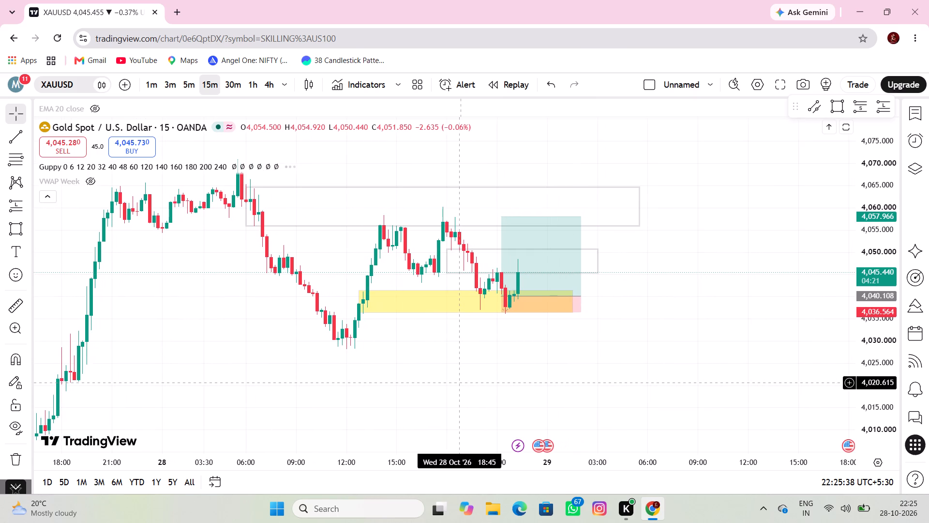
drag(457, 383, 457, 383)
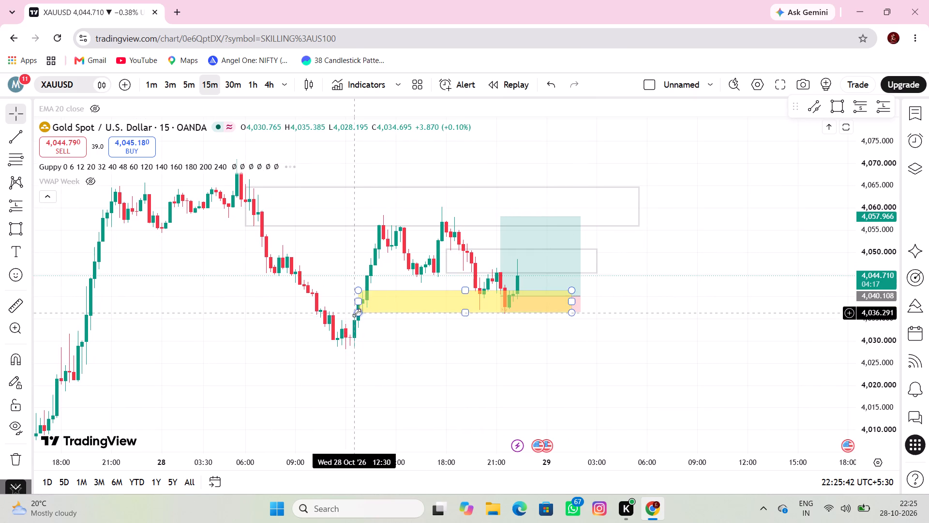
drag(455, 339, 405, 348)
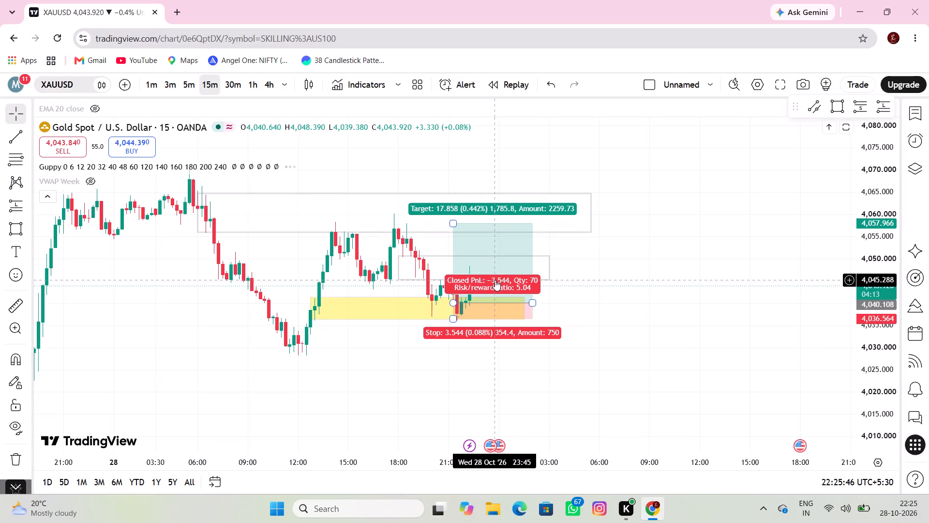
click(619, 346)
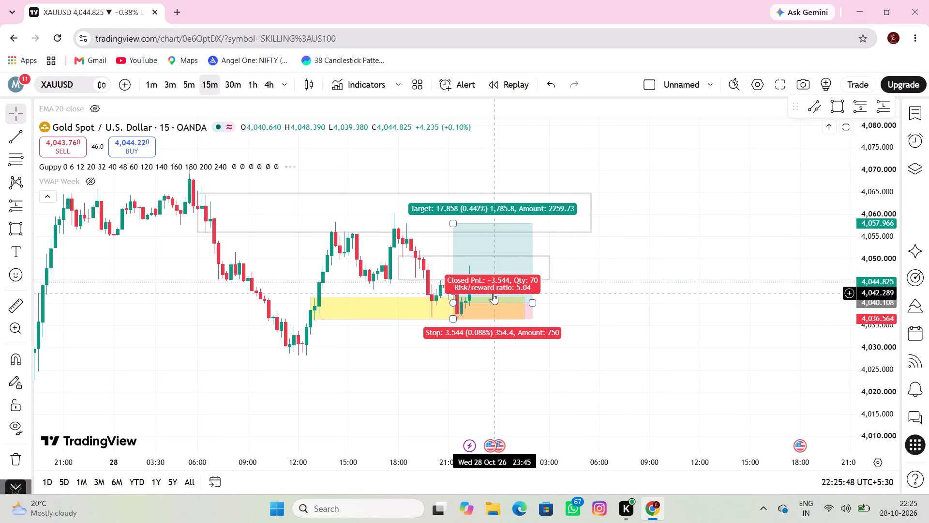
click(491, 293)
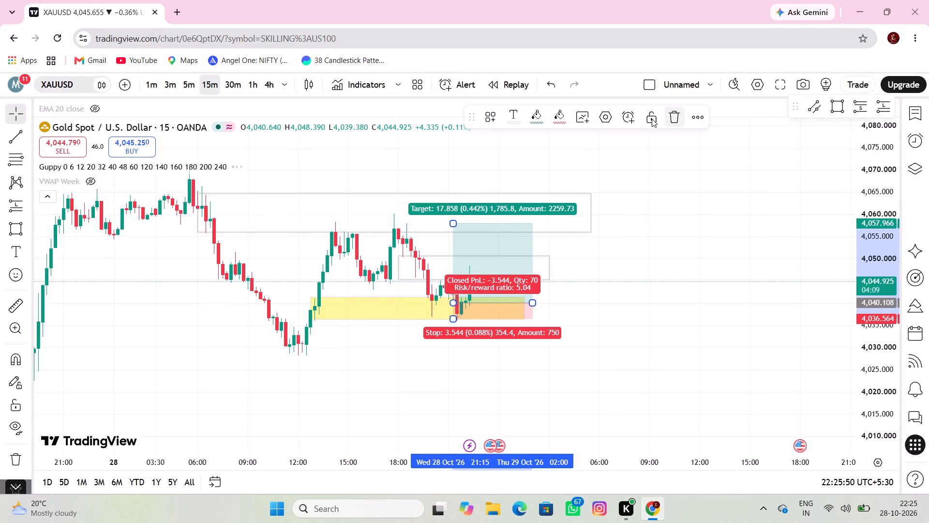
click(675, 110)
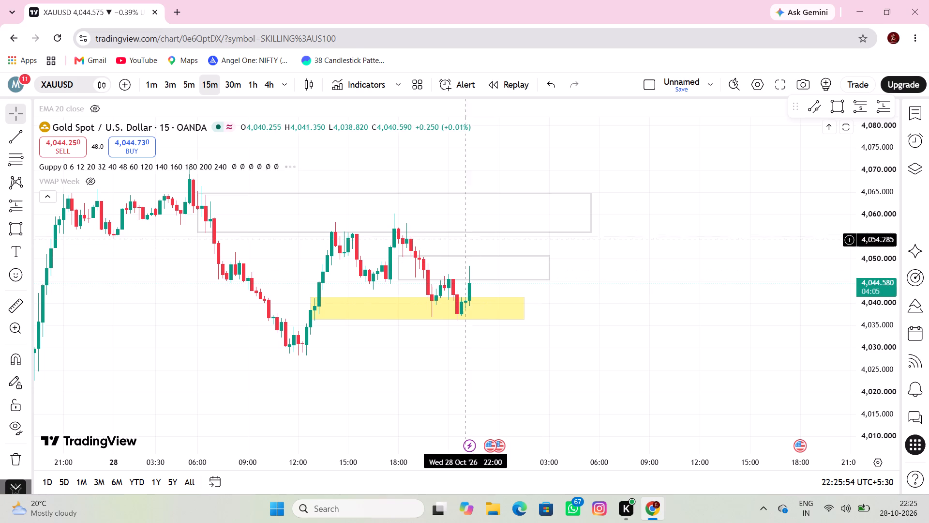
Place a long position at 28 October 21:45 with entry about 4,040.9, stop about 4,036.3 and target about 4,059.6.
double_click(15, 212)
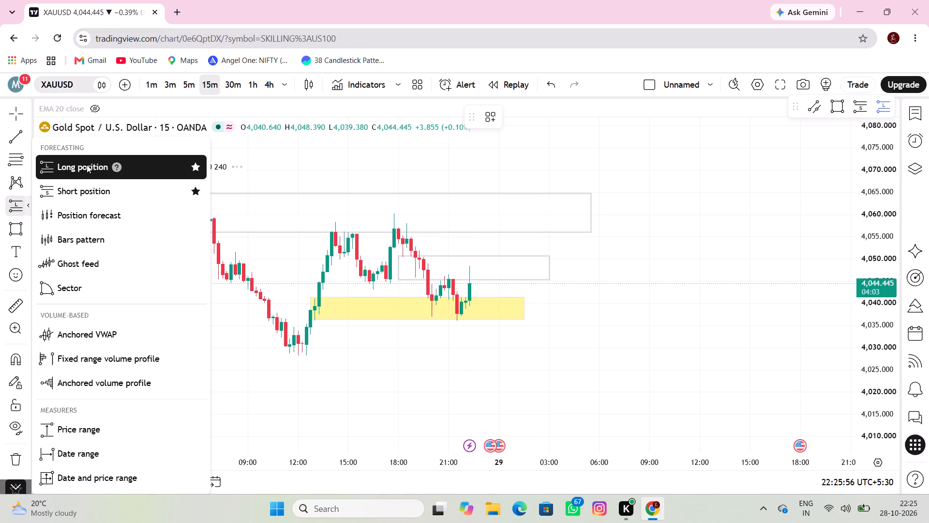
click(87, 165)
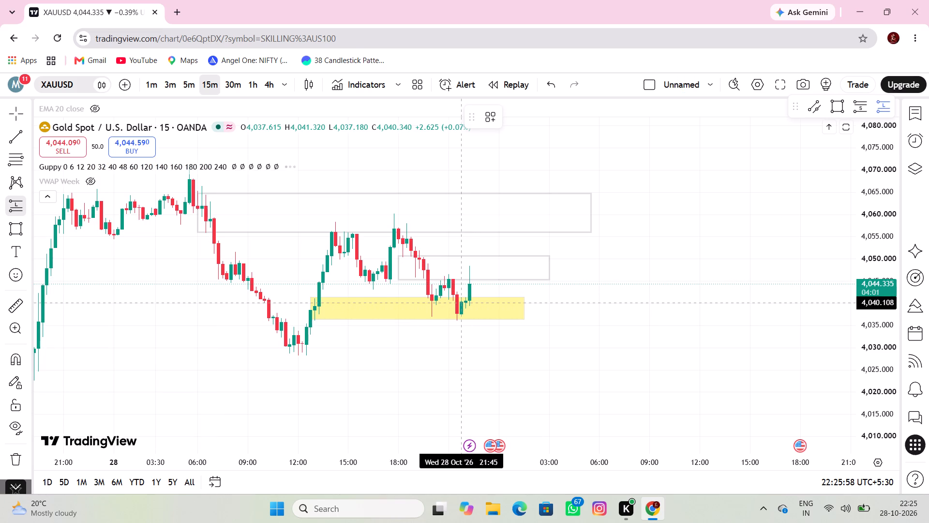
click(461, 299)
drag(465, 341, 455, 321)
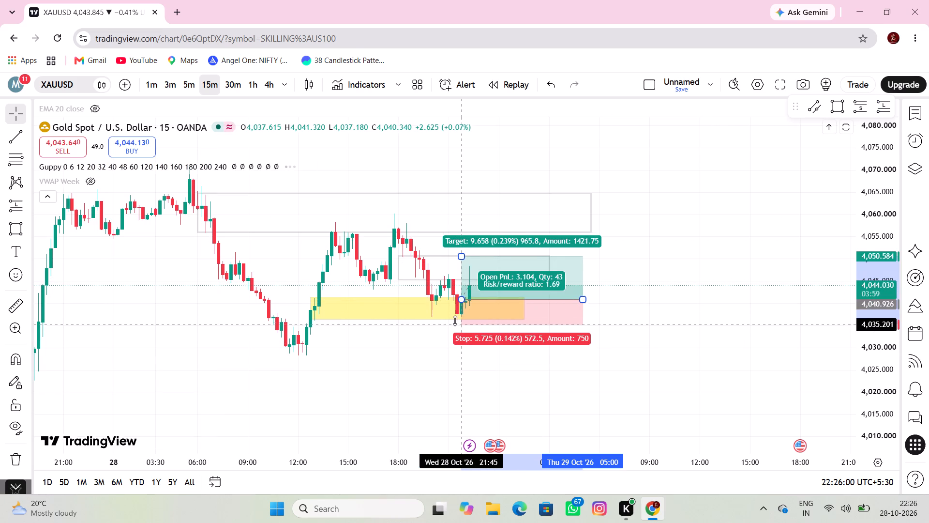
drag(455, 321, 454, 320)
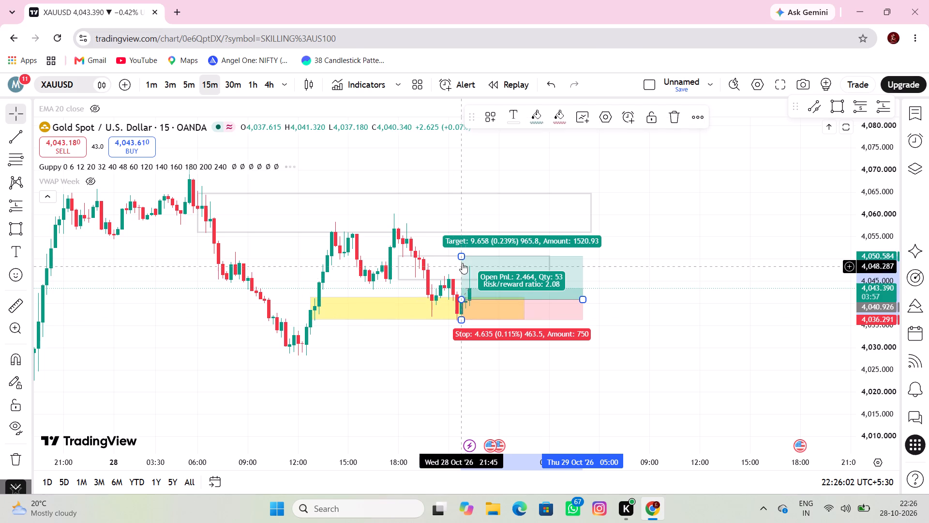
drag(460, 254, 451, 231)
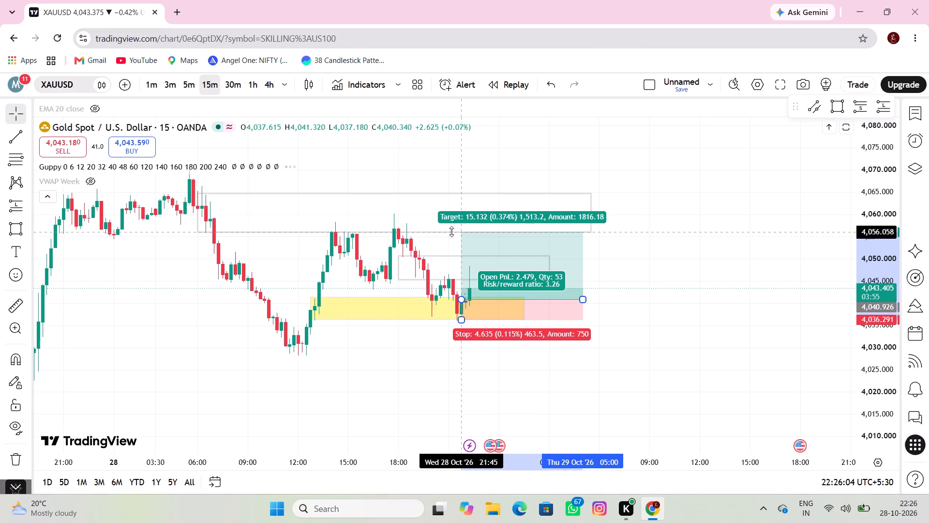
drag(451, 231, 450, 213)
click(463, 355)
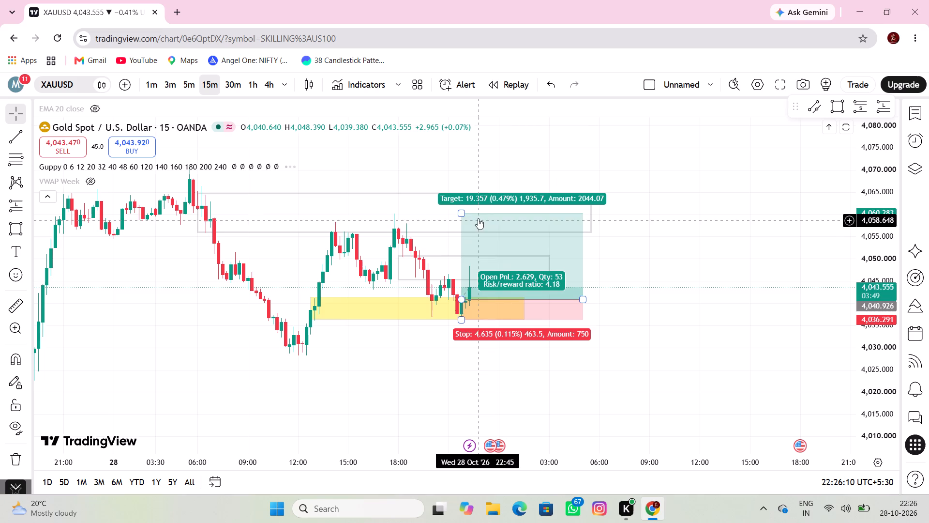
click(461, 213)
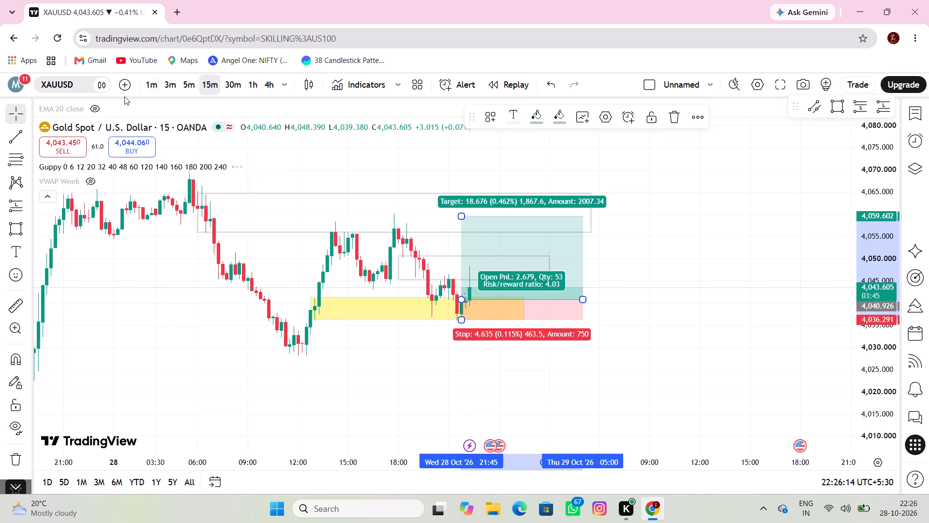
Switch the chart symbol to BTCUSD, Bitcoin / U.S. dollar spot from Bitstamp.
click(99, 130)
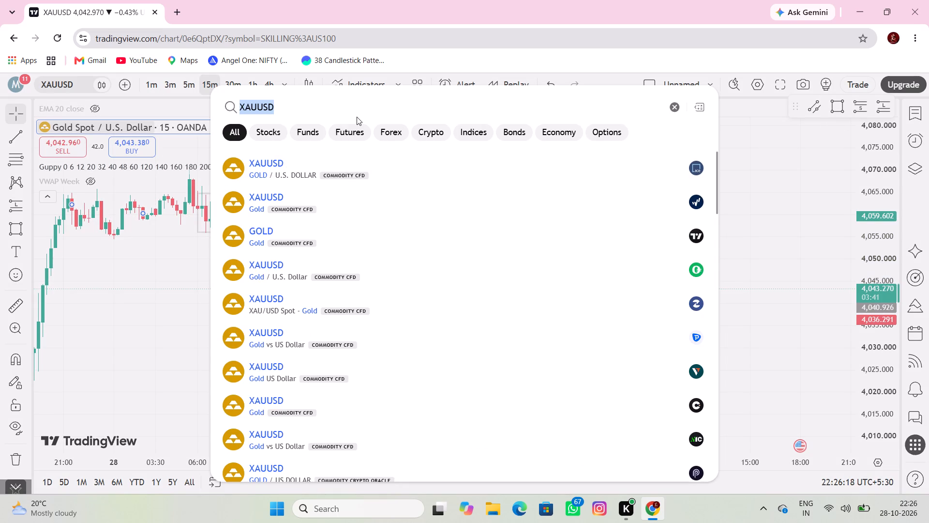
key(BackSpace)
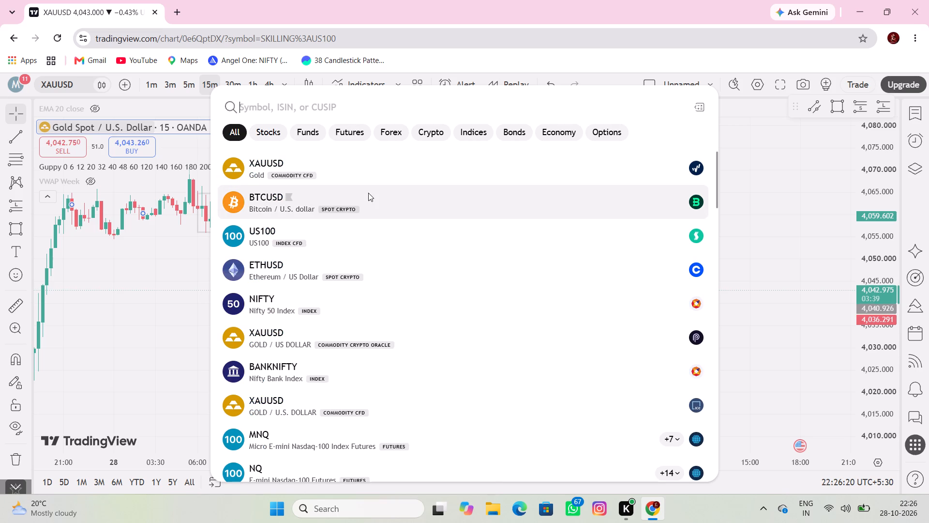
click(368, 193)
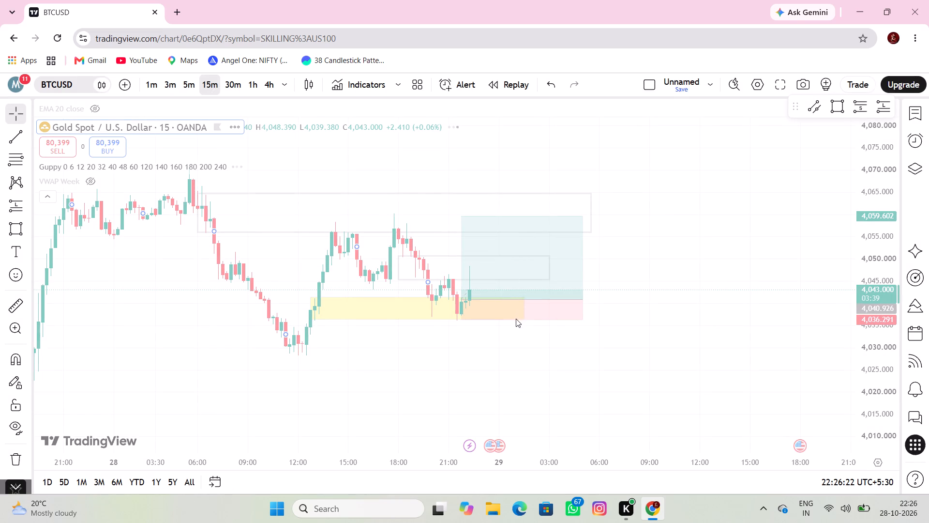
Examine BTCUSD's recent price action on the 15-minute and 30-minute timeframes, ending on the 15-minute chart.
scroll(516, 319, down, 2)
scroll(515, 321, up, 1)
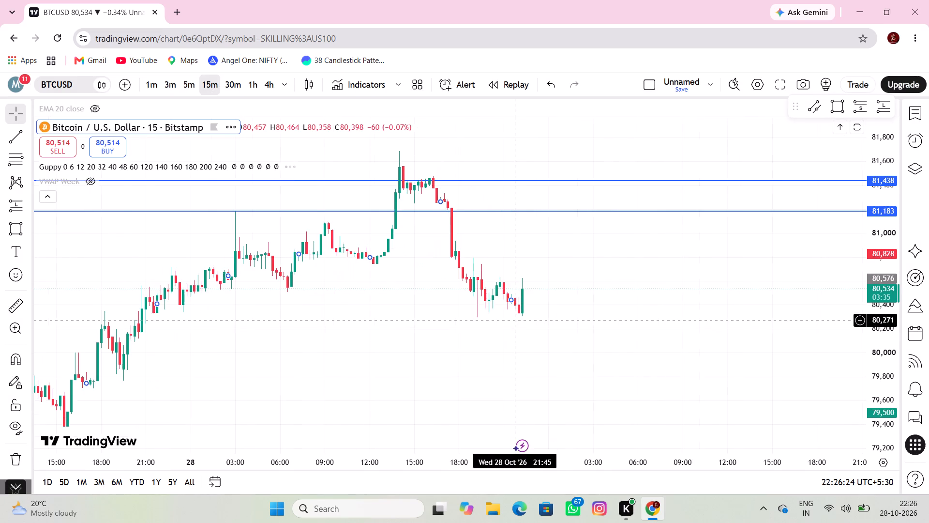
scroll(515, 321, up, 1)
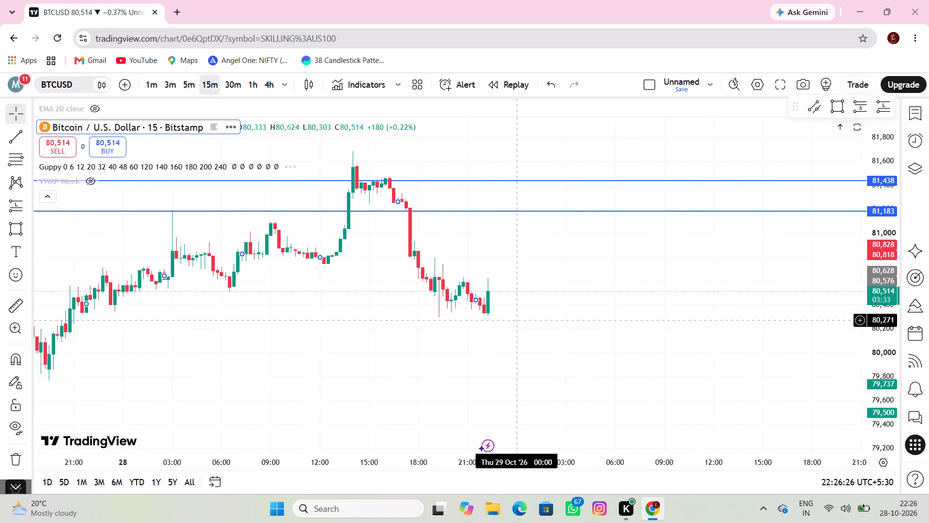
scroll(511, 320, down, 2)
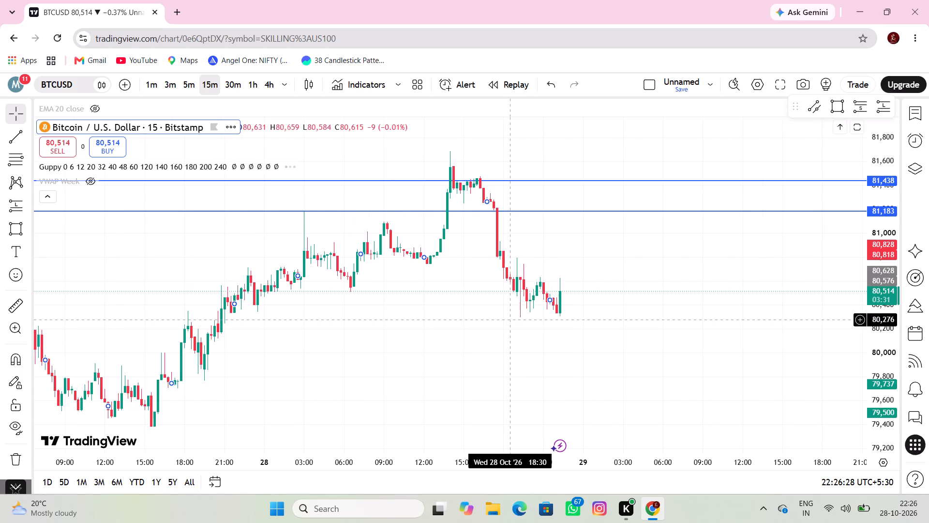
scroll(511, 320, up, 2)
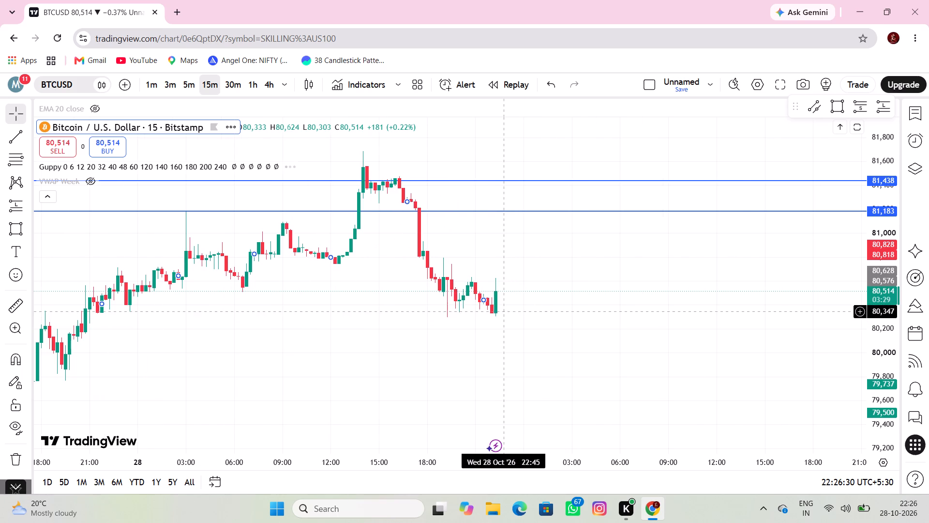
drag(448, 317, 436, 322)
click(225, 82)
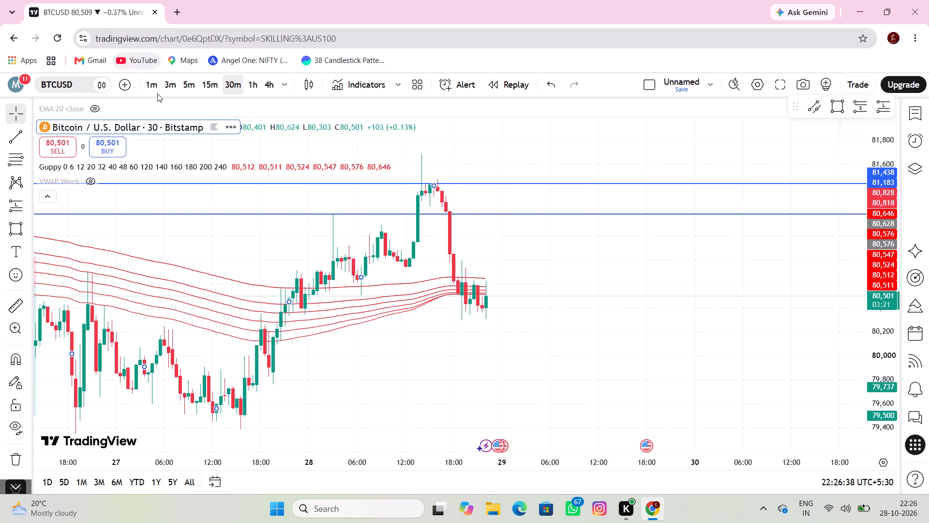
click(210, 91)
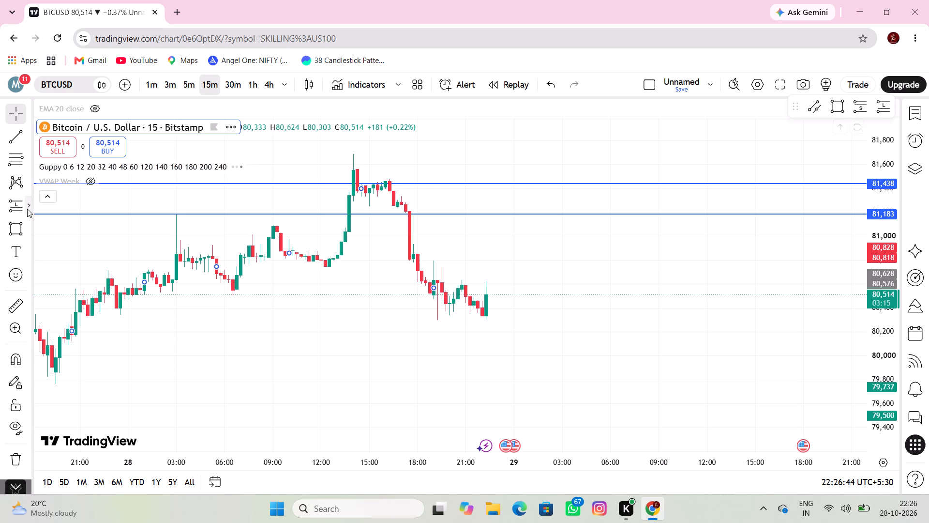
Draw a rectangle zone on BTCUSD from 28 October 17:30 into 29 October, spanning about 80,934 to 80,757.
click(22, 220)
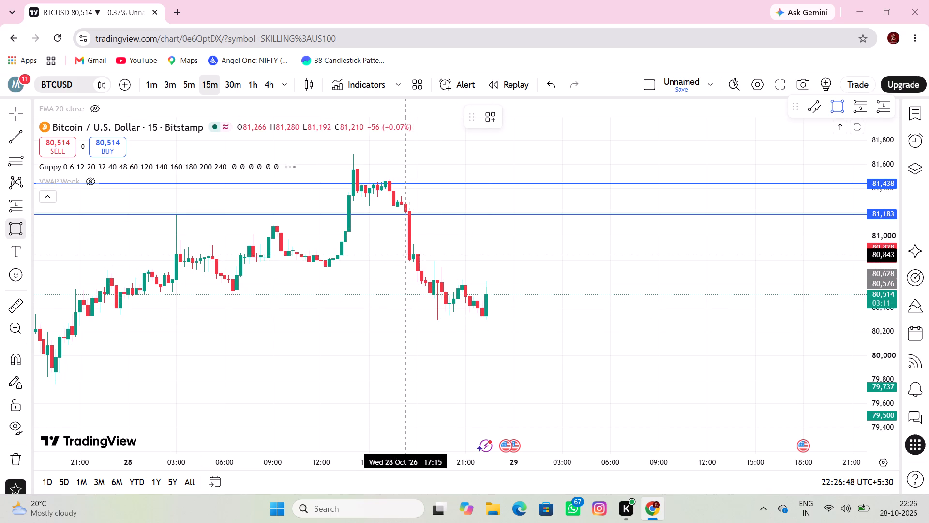
drag(410, 244, 410, 244)
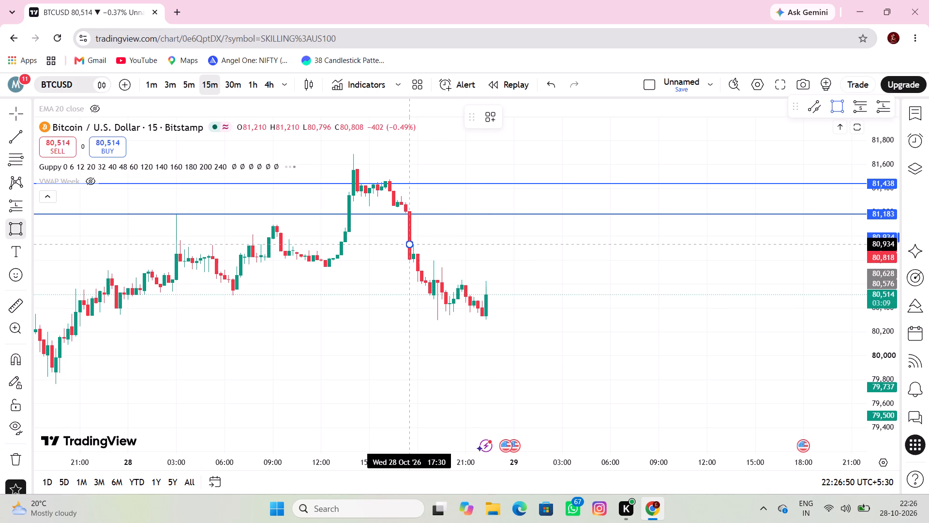
drag(410, 244, 669, 264)
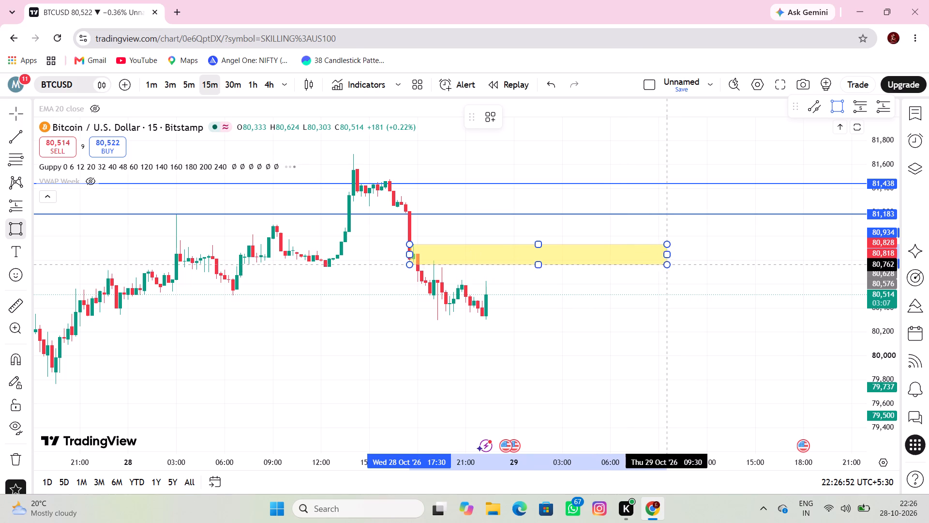
drag(669, 264, 681, 265)
click(681, 265)
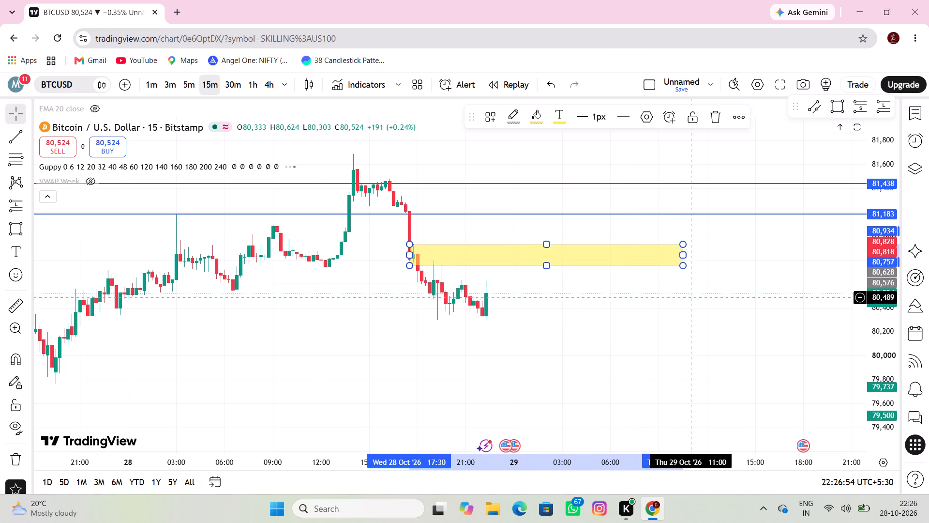
click(694, 309)
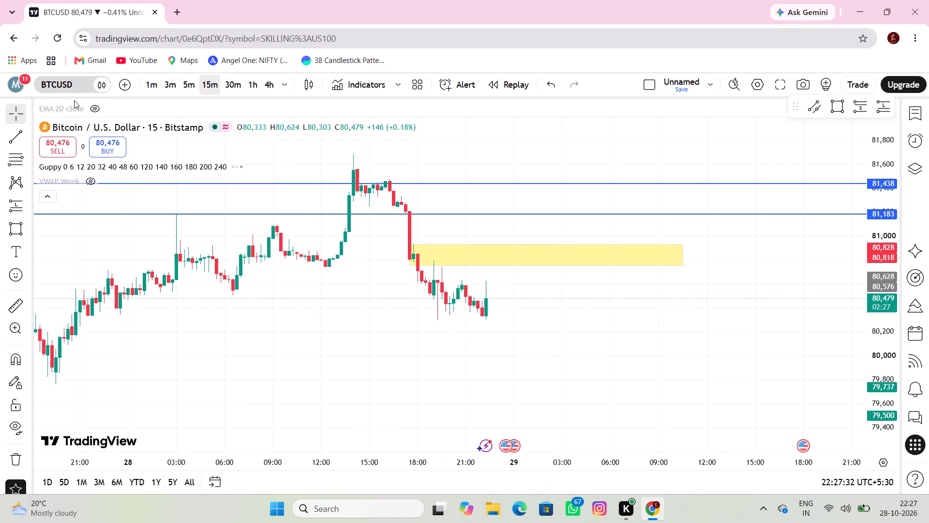
Switch the chart symbol to US100, the Skilling index CFD.
click(68, 123)
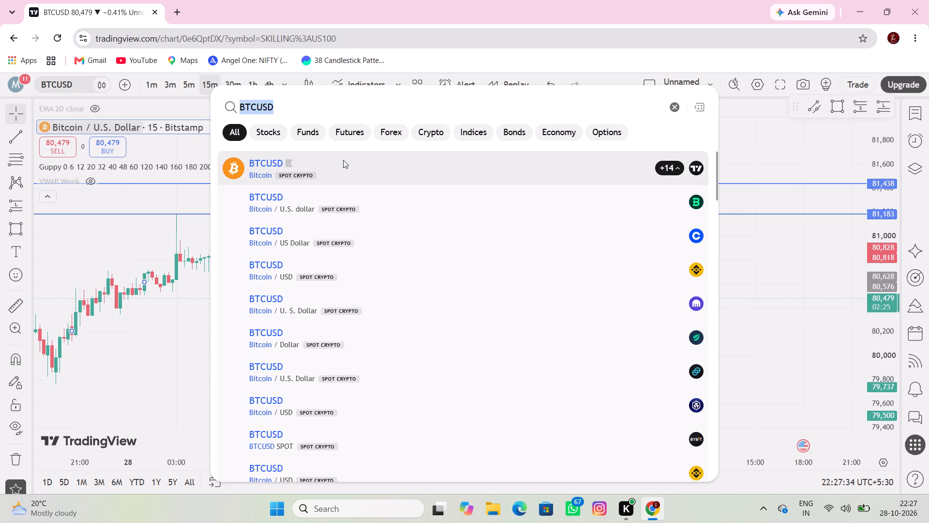
key(BackSpace)
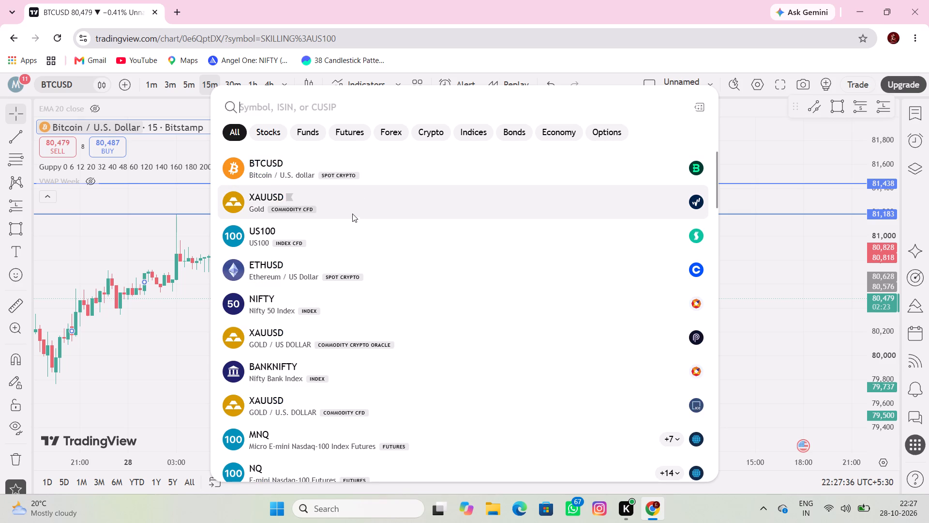
click(347, 236)
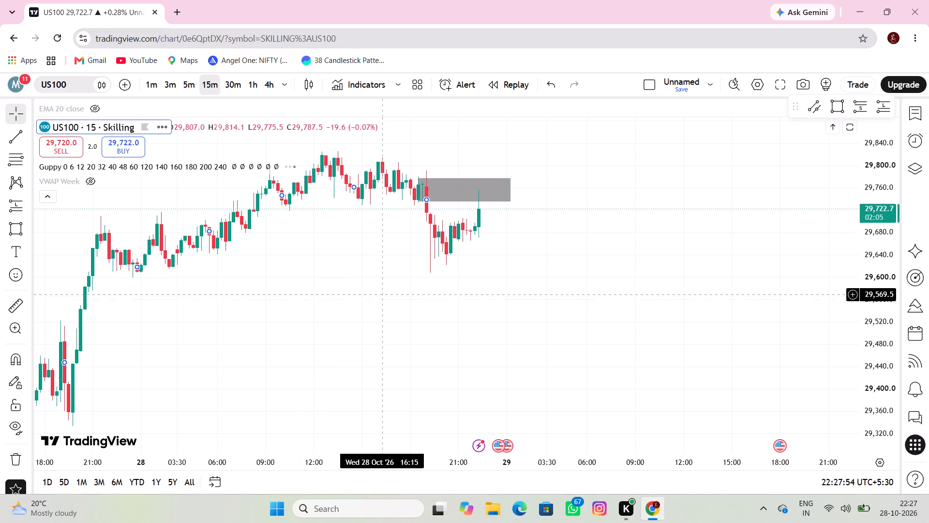
Place a short position at 28 October 22:30 from the grey zone with entry about 29,738.6, stop about 29,776.5 and target about 29,608.5.
drag(396, 305, 396, 334)
scroll(396, 334, up, 3)
drag(404, 327, 402, 348)
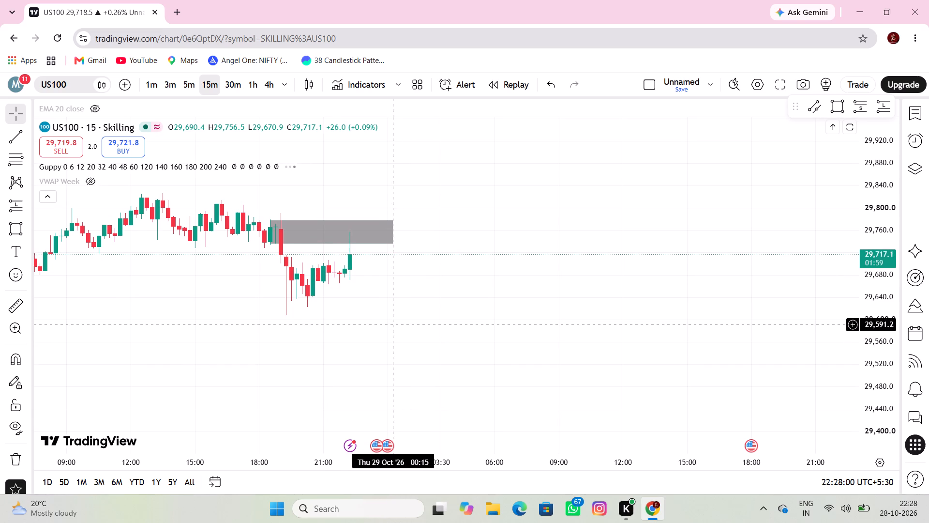
scroll(373, 374, down, 2)
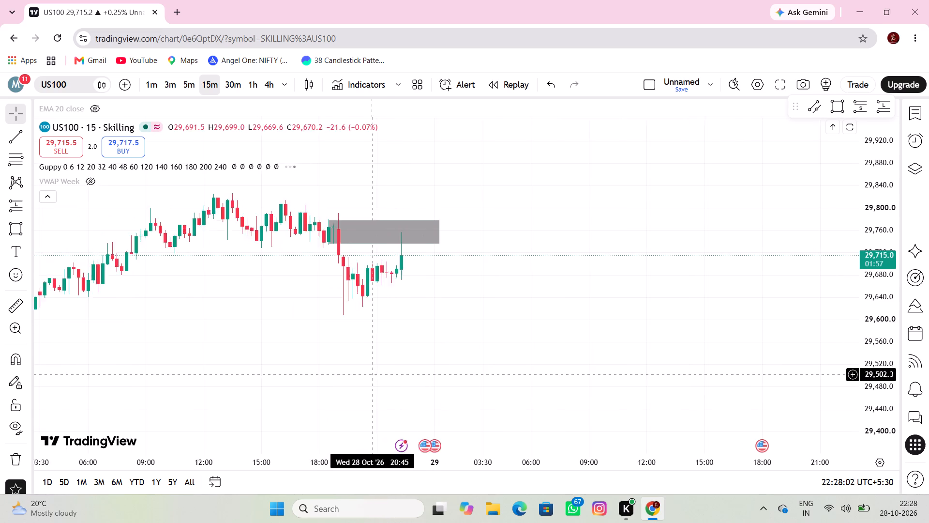
scroll(373, 375, down, 1)
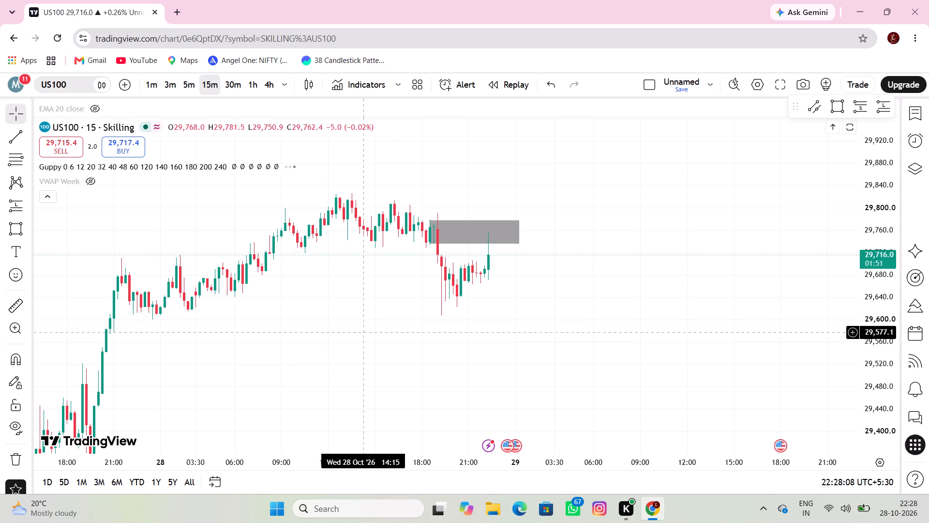
drag(509, 285, 489, 291)
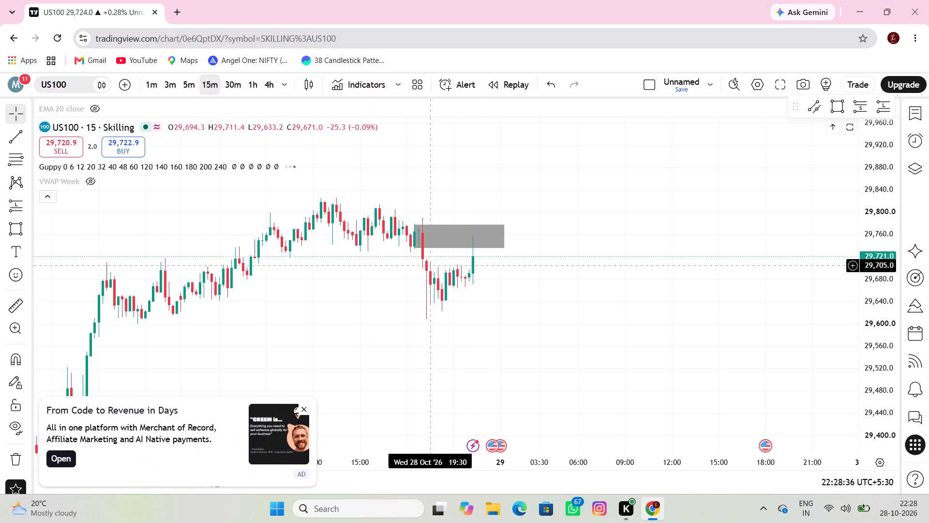
double_click(13, 211)
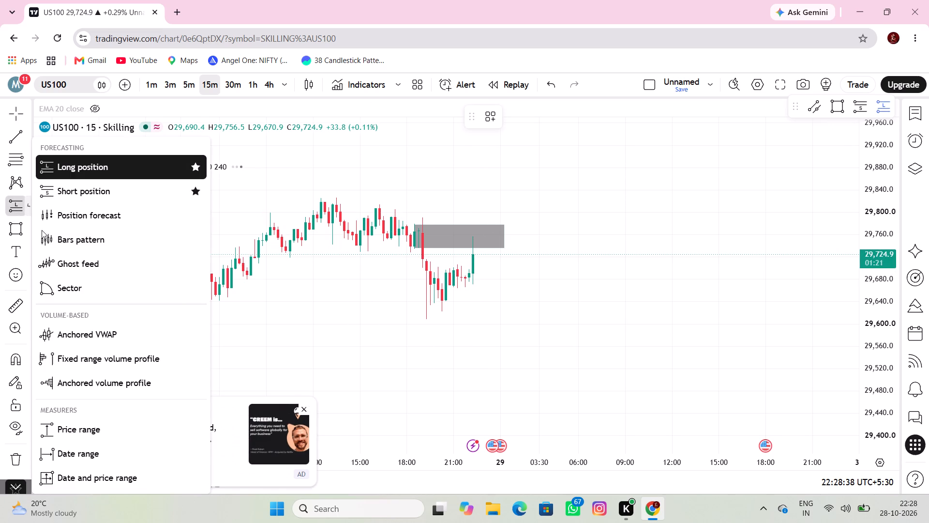
click(86, 192)
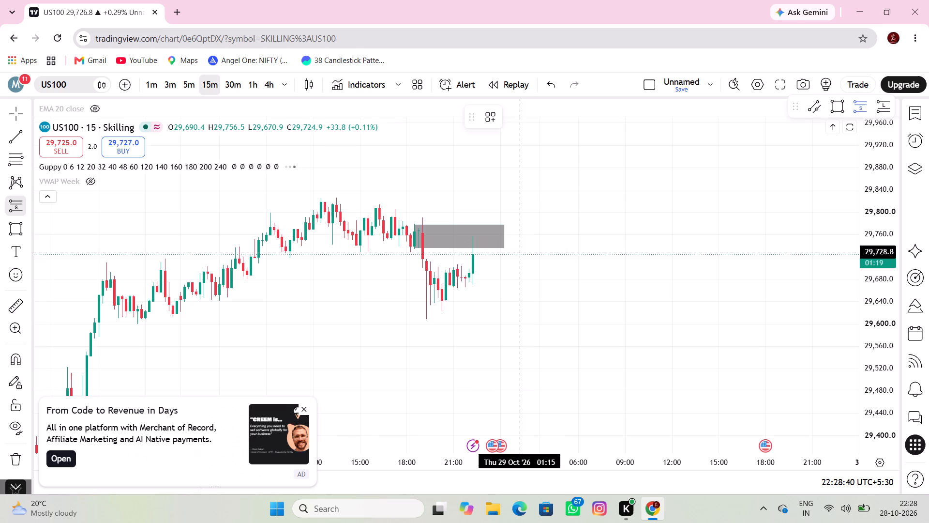
click(477, 246)
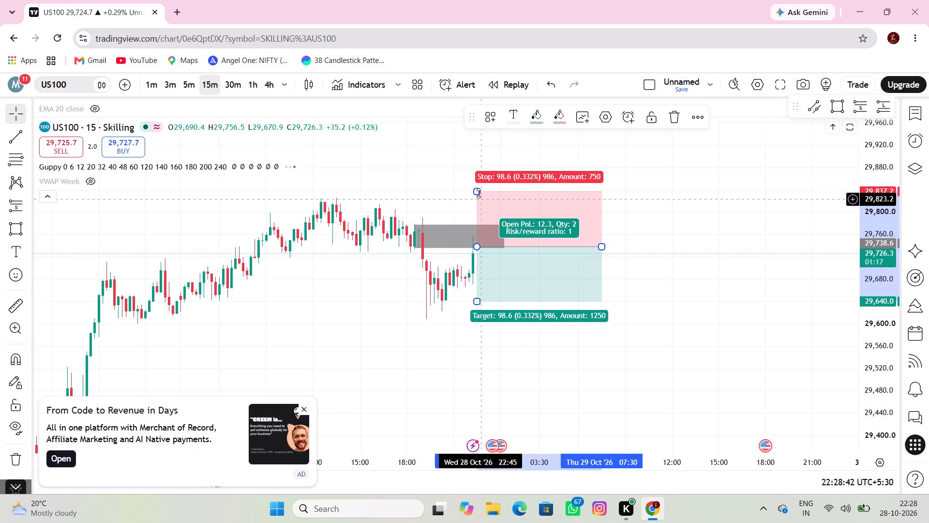
drag(479, 193, 475, 225)
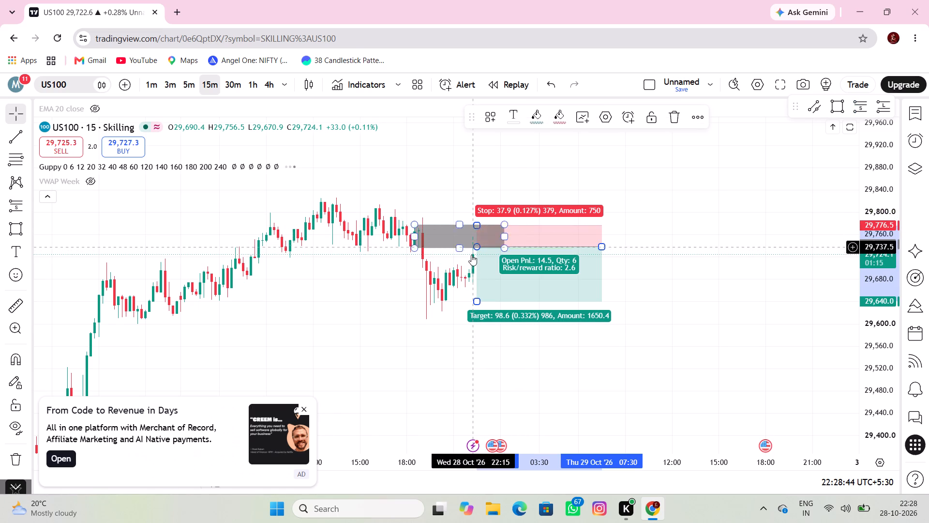
drag(477, 298, 478, 313)
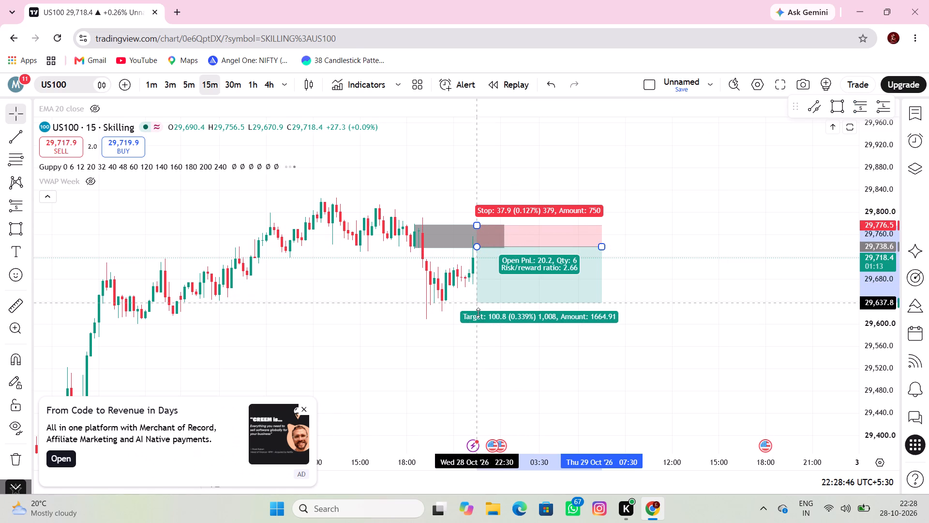
drag(478, 313, 477, 319)
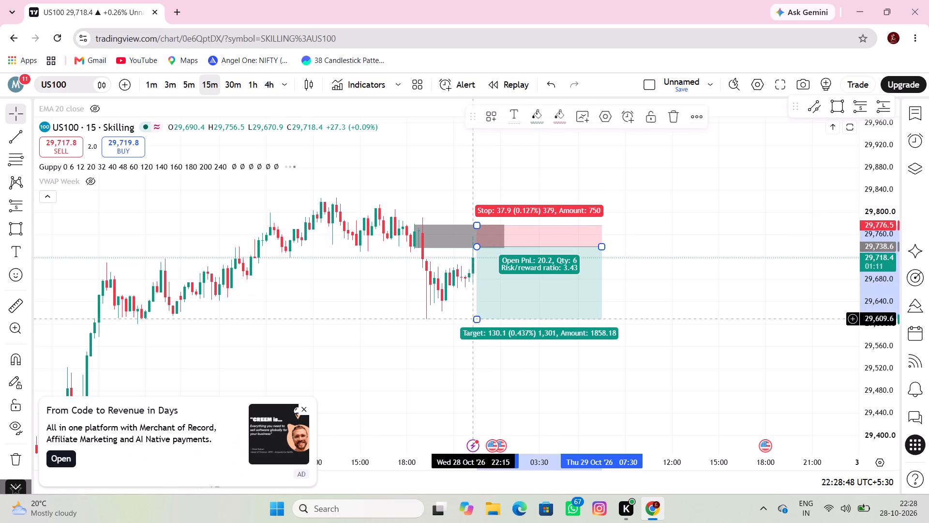
click(462, 317)
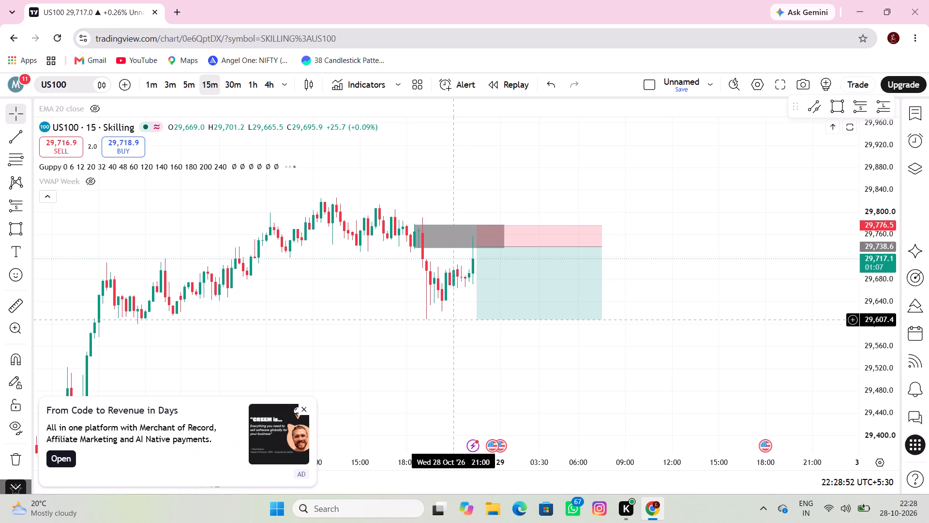
Lower the US100 short position's target to about 29,337.5 and extend its end to about 16:00 on 29 October.
scroll(450, 321, down, 5)
drag(495, 361, 406, 288)
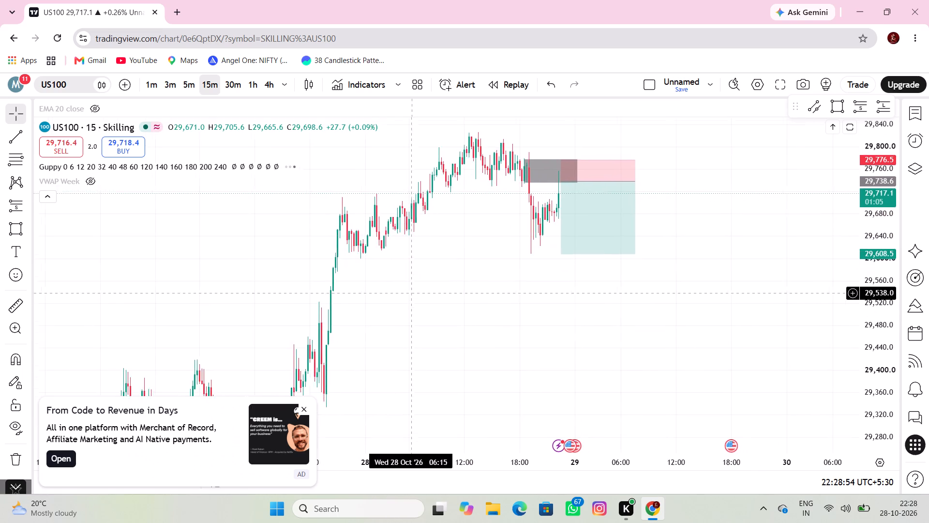
drag(406, 288, 405, 287)
drag(557, 245, 556, 314)
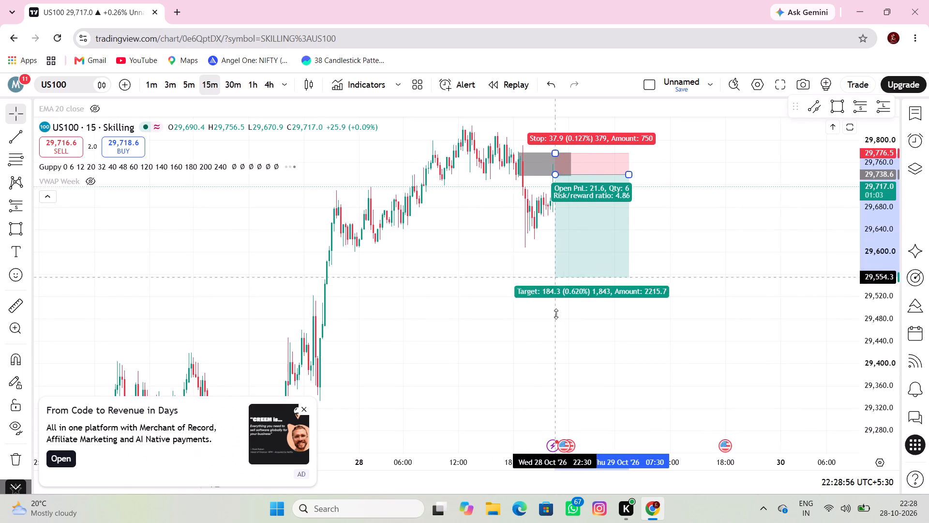
drag(556, 314, 582, 399)
drag(505, 338, 444, 363)
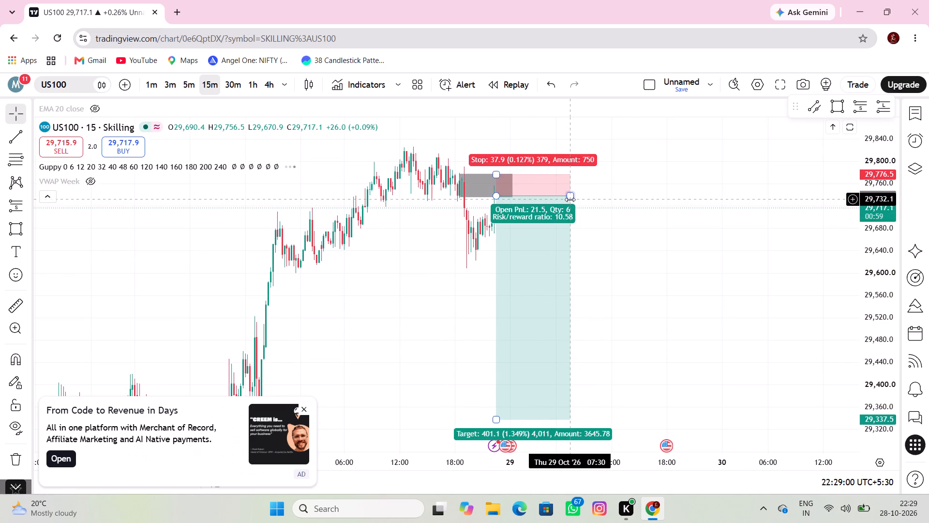
drag(570, 200, 648, 196)
click(703, 214)
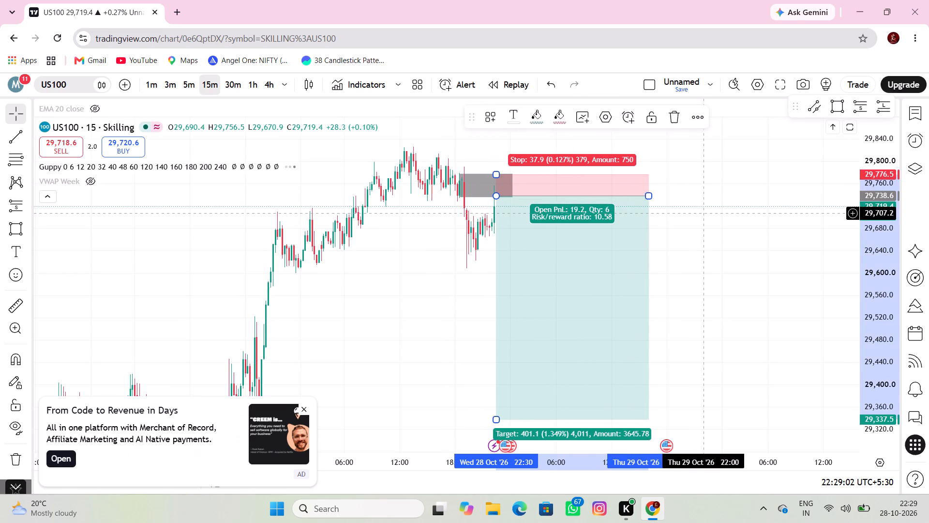
Switch the US100 chart to the 30-minute timeframe.
scroll(883, 239, down, 5)
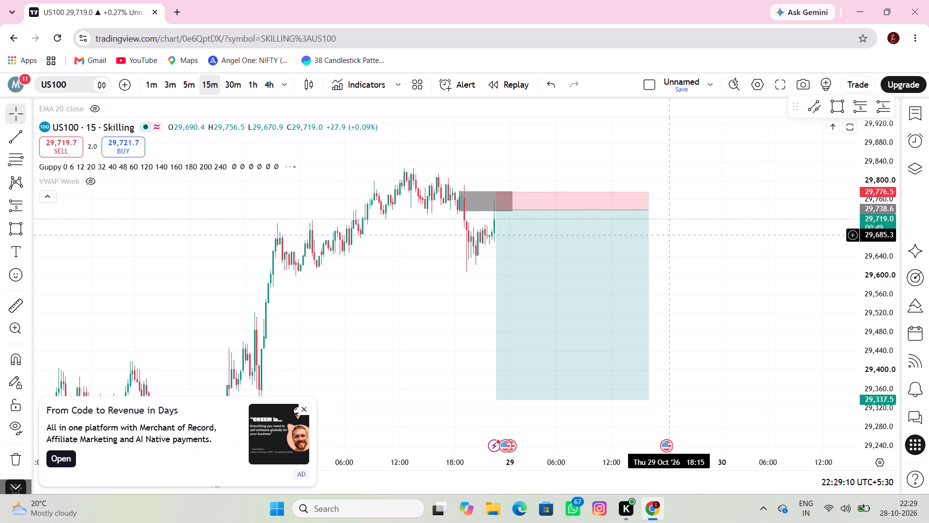
scroll(655, 237, down, 3)
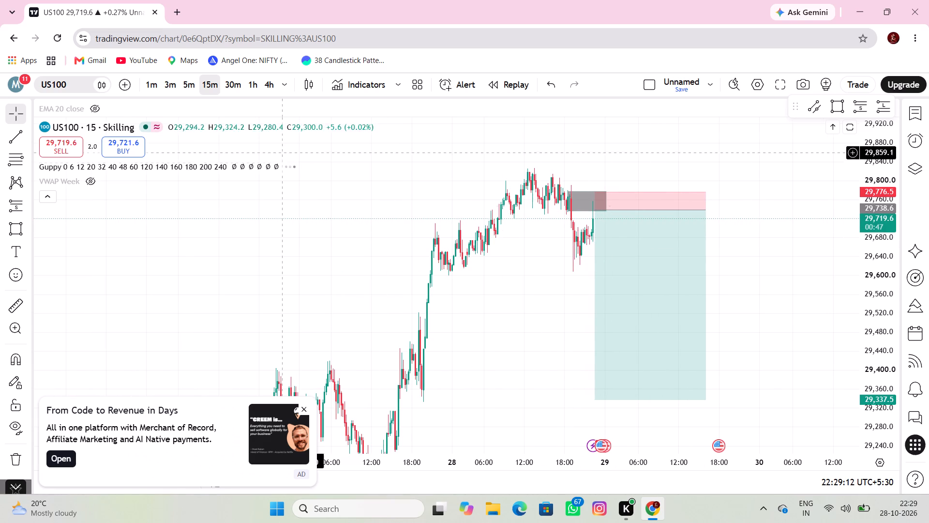
click(232, 81)
Move the whole short position earlier and lower, with entry about 29,725.8, stop about 29,763.7 and target about 29,324.7.
scroll(308, 247, up, 7)
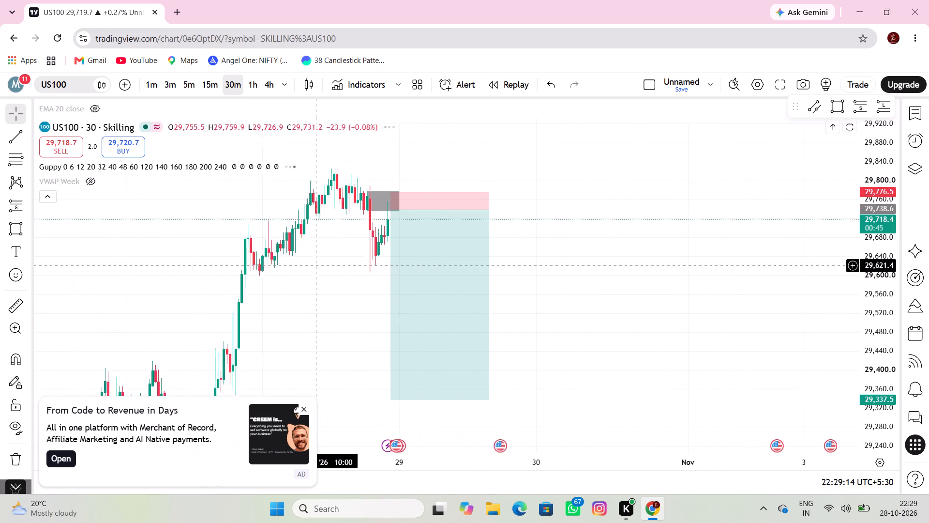
drag(491, 262, 532, 282)
scroll(112, 311, up, 6)
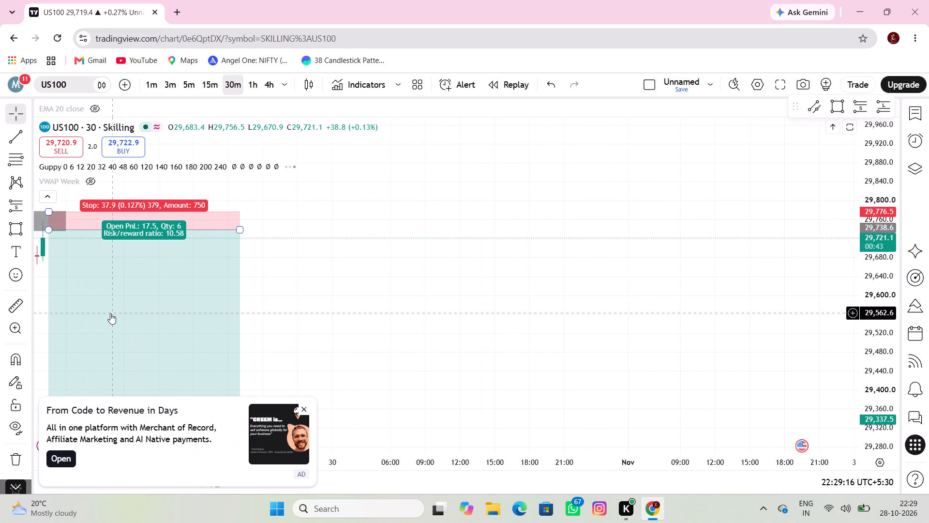
drag(158, 303, 122, 306)
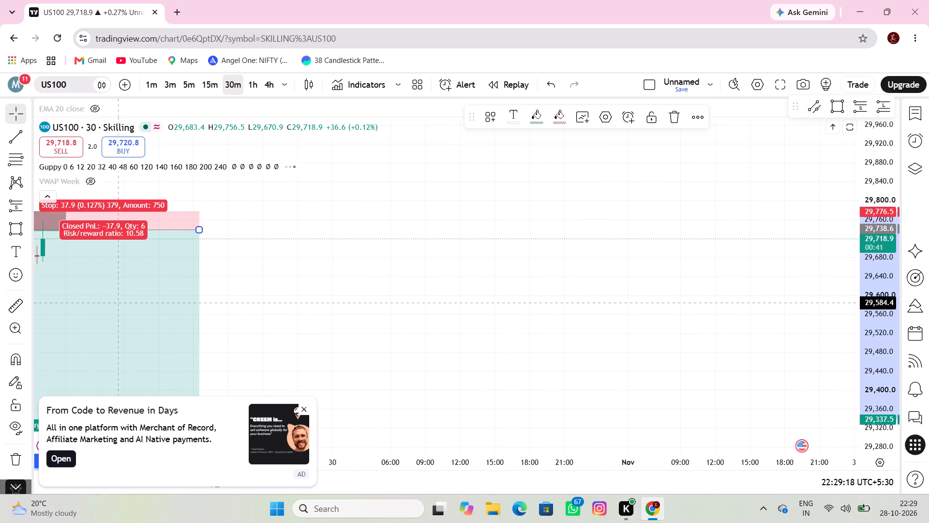
drag(122, 306, 126, 309)
drag(354, 315, 862, 275)
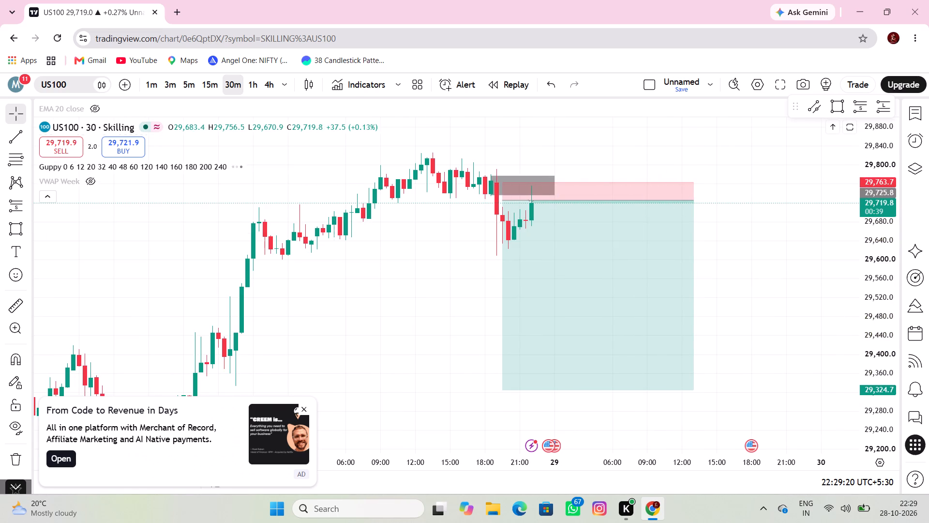
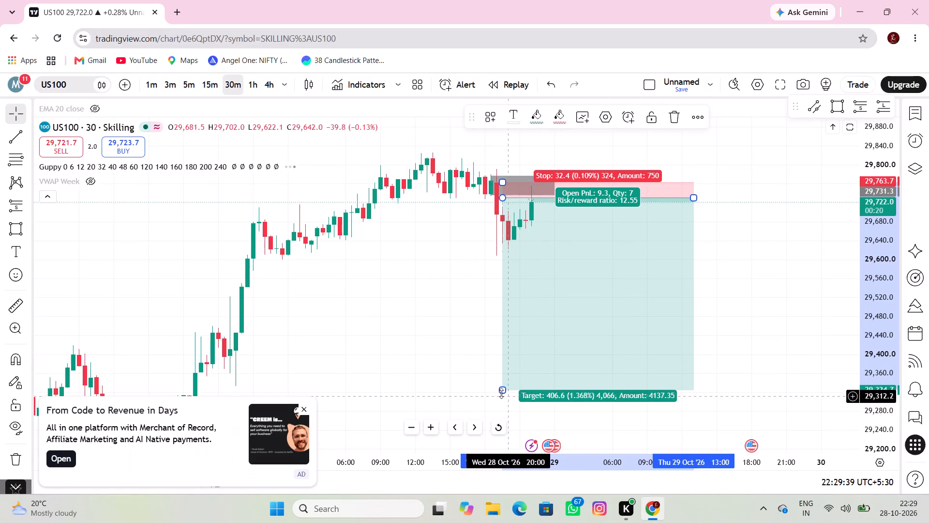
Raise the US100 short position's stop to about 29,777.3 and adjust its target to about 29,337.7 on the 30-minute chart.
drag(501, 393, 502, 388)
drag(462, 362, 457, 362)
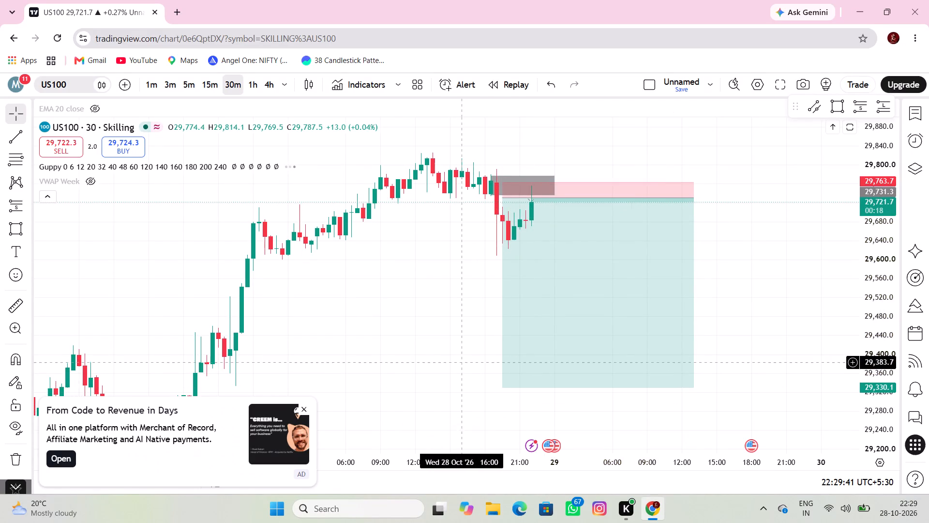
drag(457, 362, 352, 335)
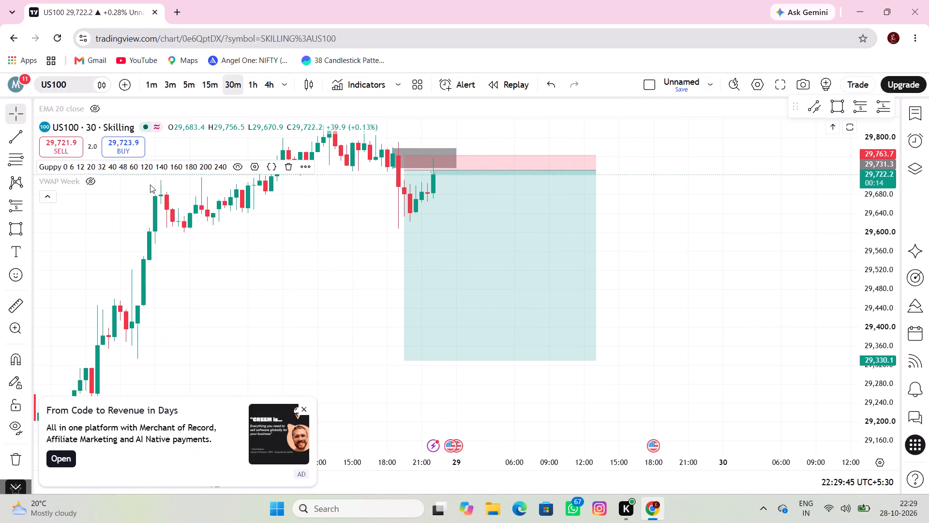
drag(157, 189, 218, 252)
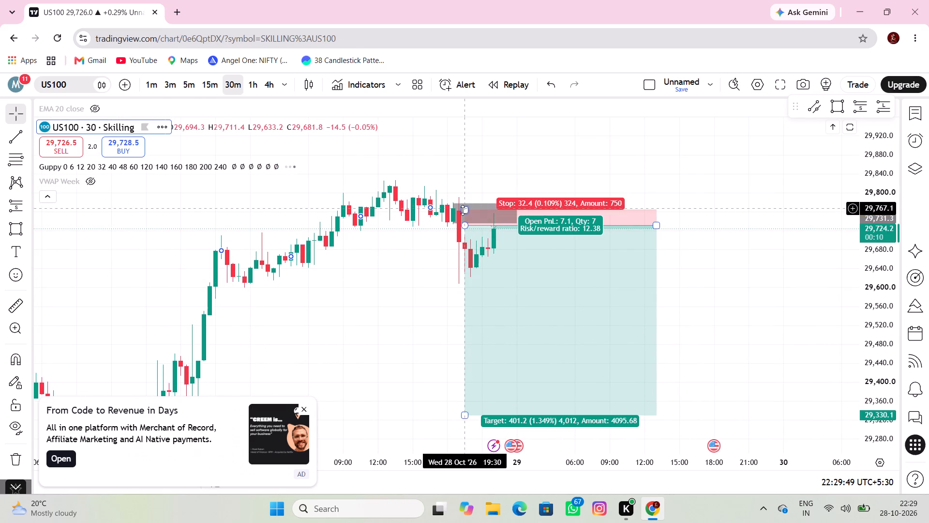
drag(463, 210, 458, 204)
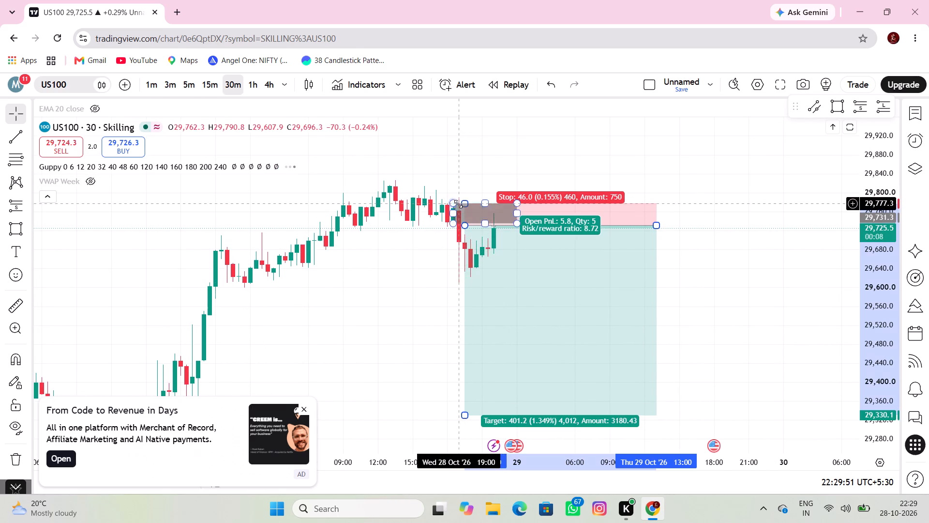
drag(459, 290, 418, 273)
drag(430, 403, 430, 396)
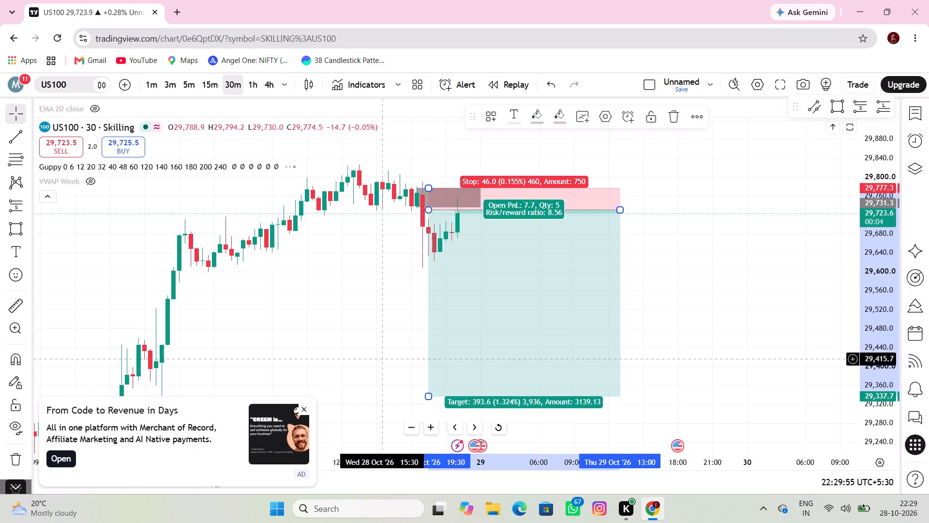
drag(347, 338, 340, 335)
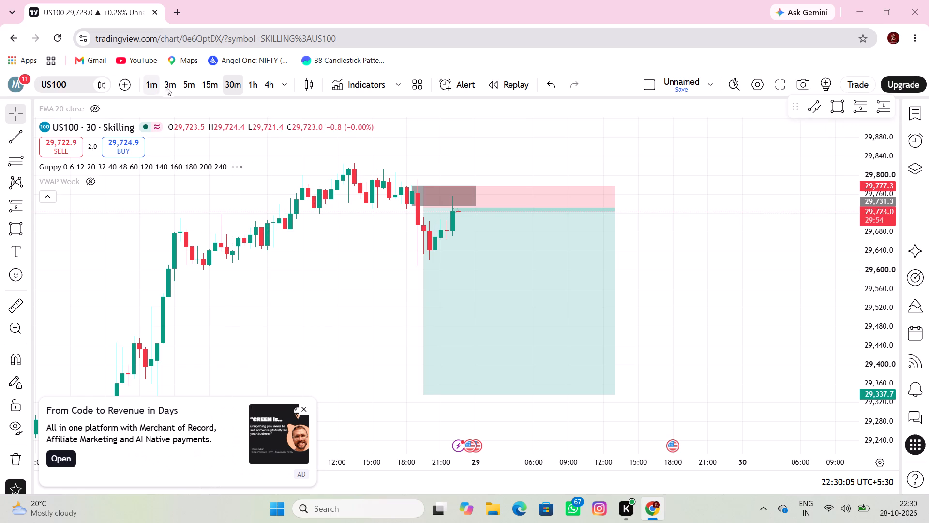
On the 15-minute timeframe, move the short position's entry to about 29,690.4 at 28 October 21:45 and its stop to about 29,756.9.
click(218, 83)
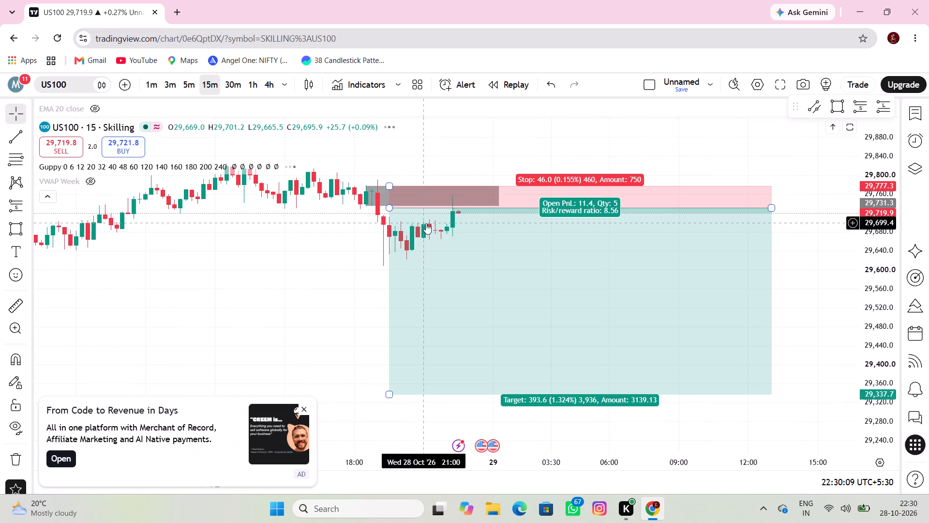
drag(388, 206, 426, 224)
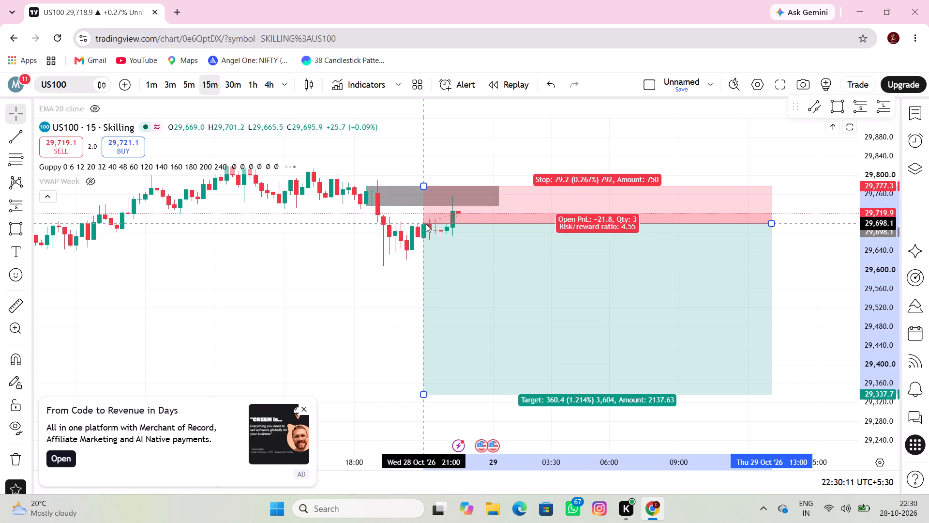
drag(426, 224, 443, 227)
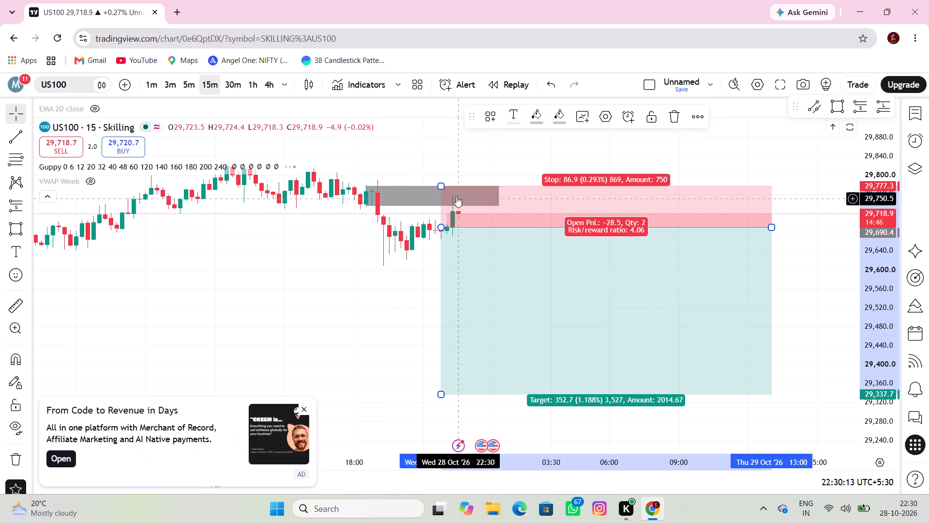
drag(439, 184, 445, 192)
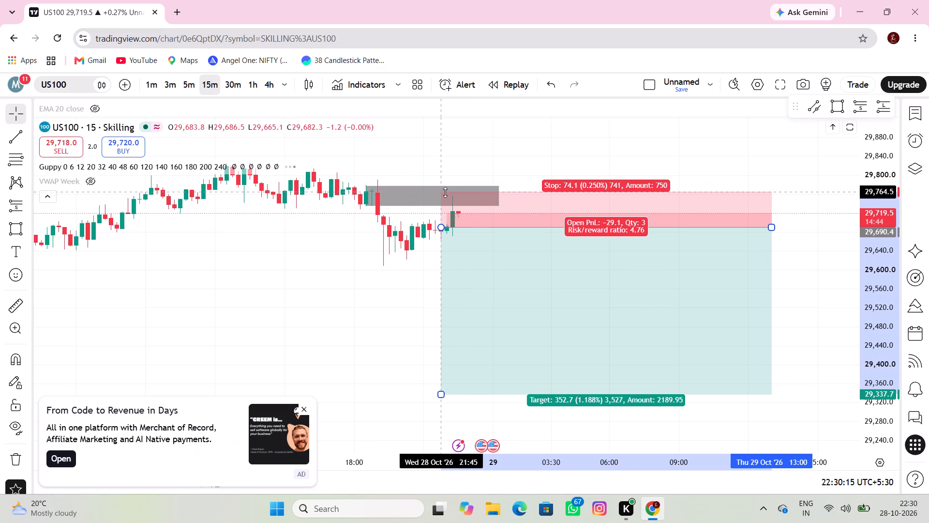
drag(445, 192, 447, 196)
Examine the US100 15-minute price action around the short position and back to 27 October, closing the advertisement over the chart.
drag(418, 252, 400, 246)
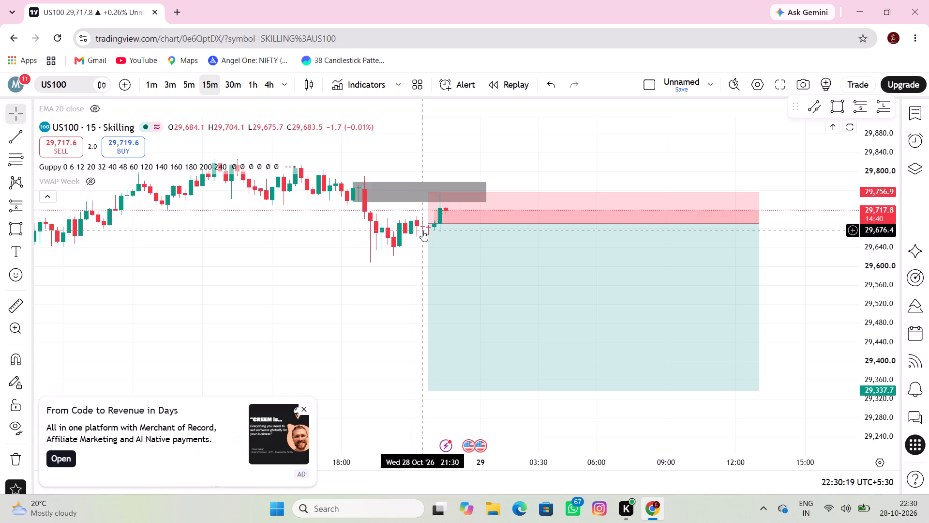
scroll(386, 272, down, 4)
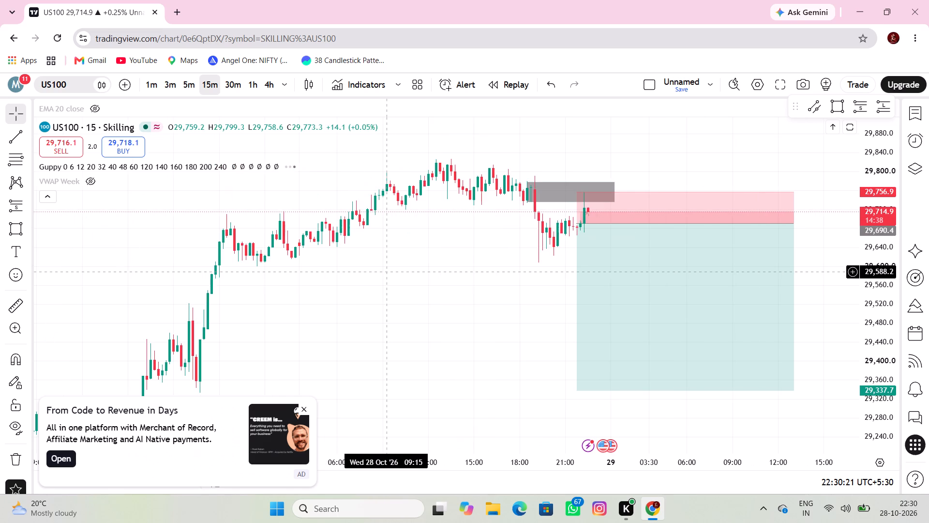
scroll(402, 284, down, 2)
drag(419, 299, 419, 272)
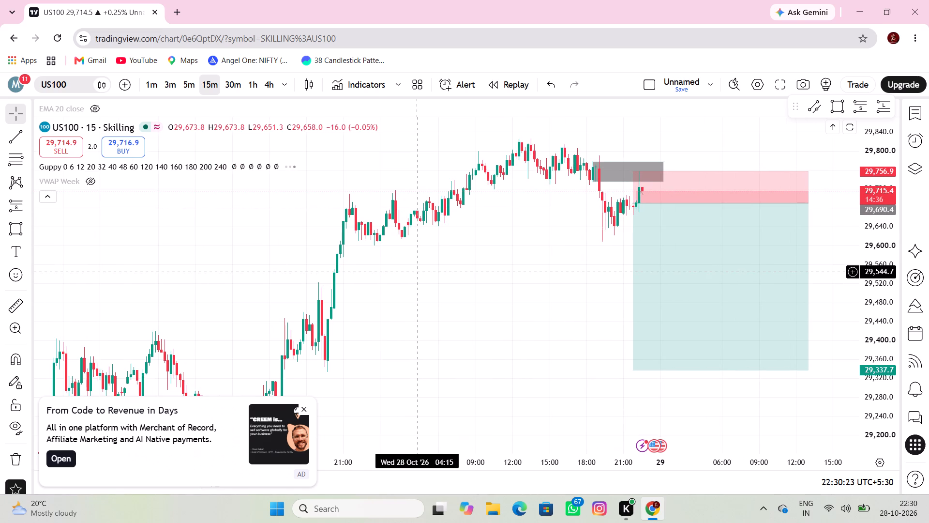
drag(419, 272, 367, 277)
scroll(367, 281, up, 6)
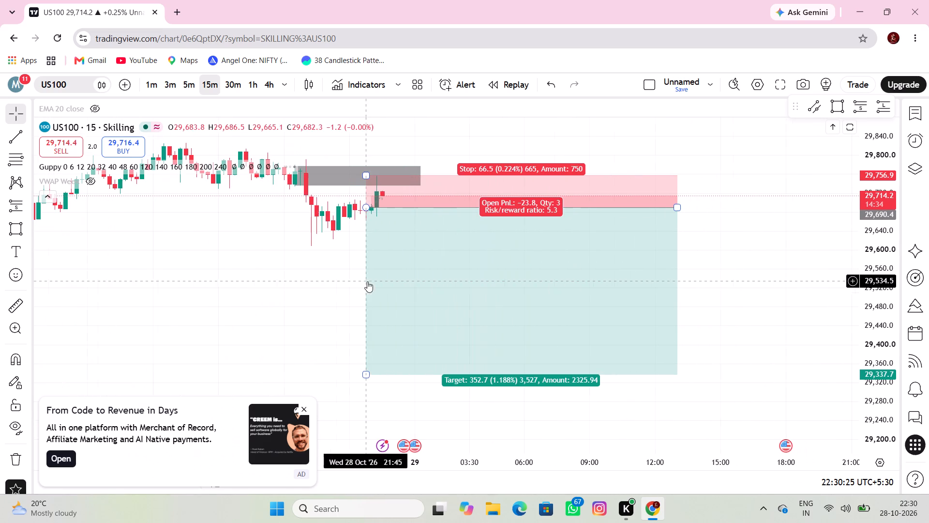
scroll(869, 277, up, 6)
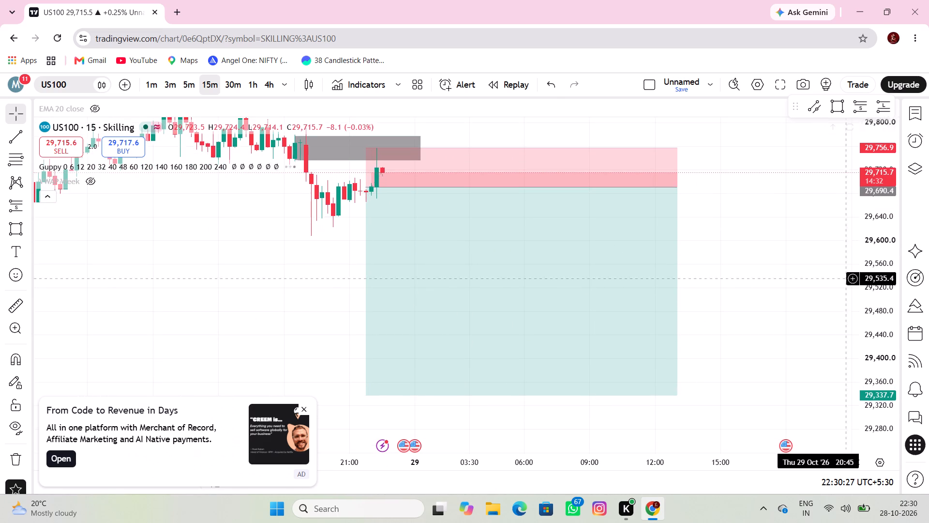
drag(842, 279, 847, 354)
scroll(844, 354, down, 4)
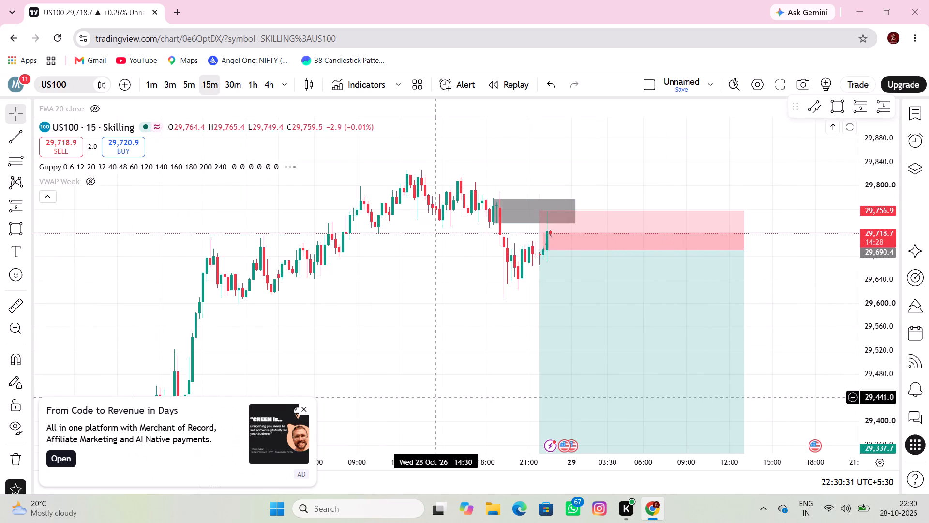
click(300, 406)
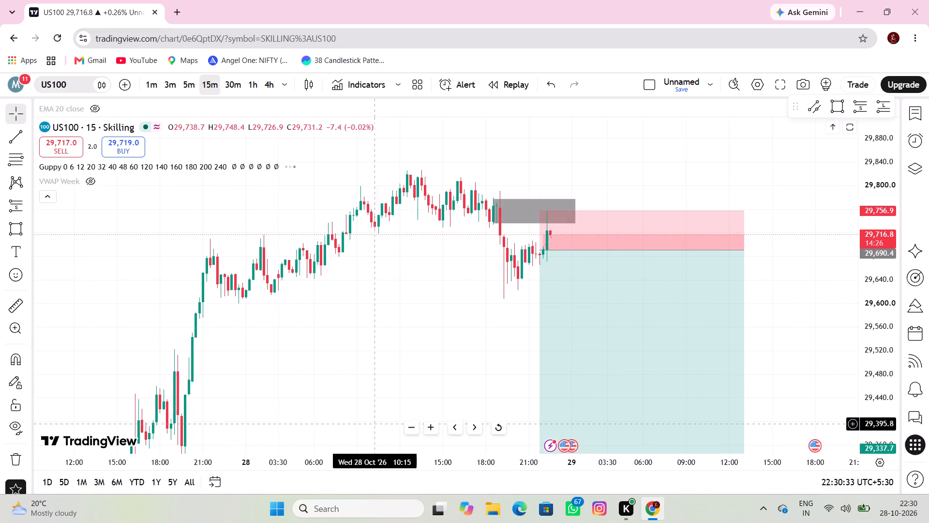
scroll(367, 364, down, 2)
drag(361, 378, 464, 352)
drag(390, 360, 550, 278)
drag(597, 342, 509, 301)
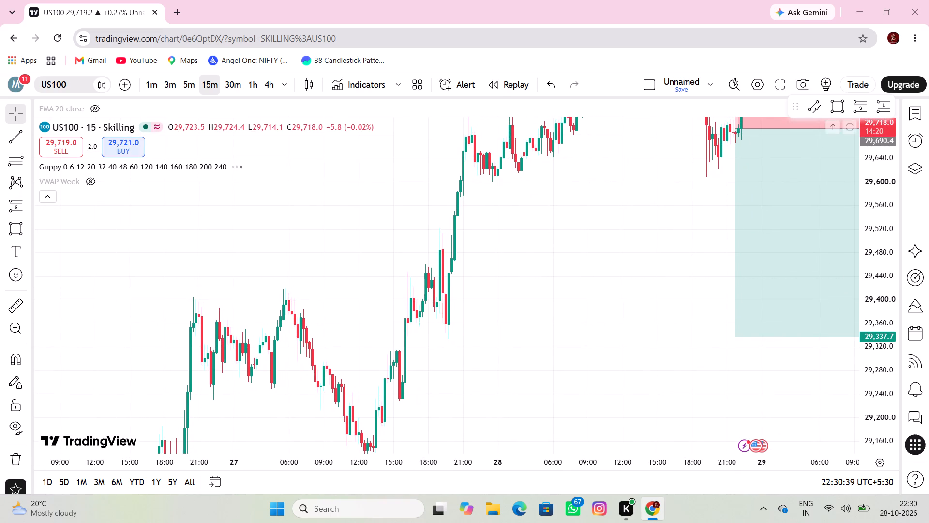
Switch the US100 chart to the 4-hour timeframe and bring the short position and the preceding swings into view.
click(270, 88)
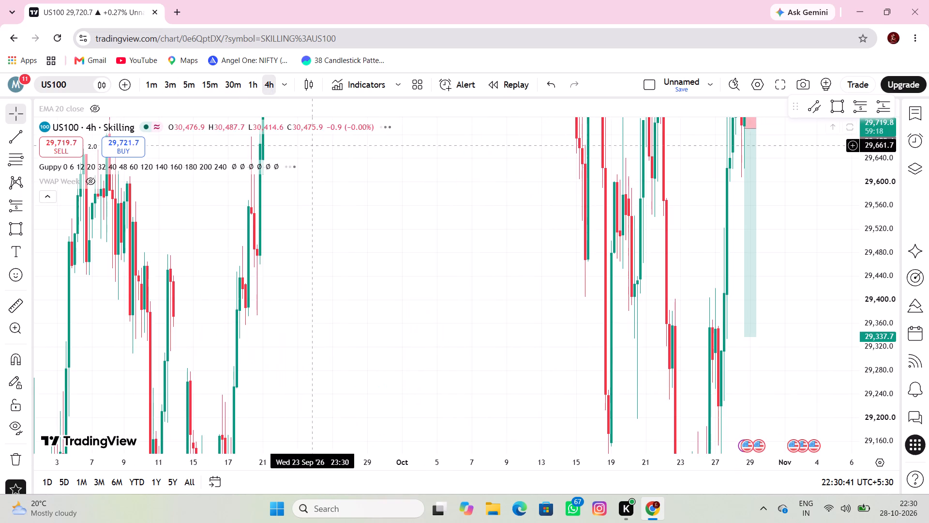
scroll(390, 252, up, 3)
scroll(928, 332, down, 5)
scroll(886, 333, down, 11)
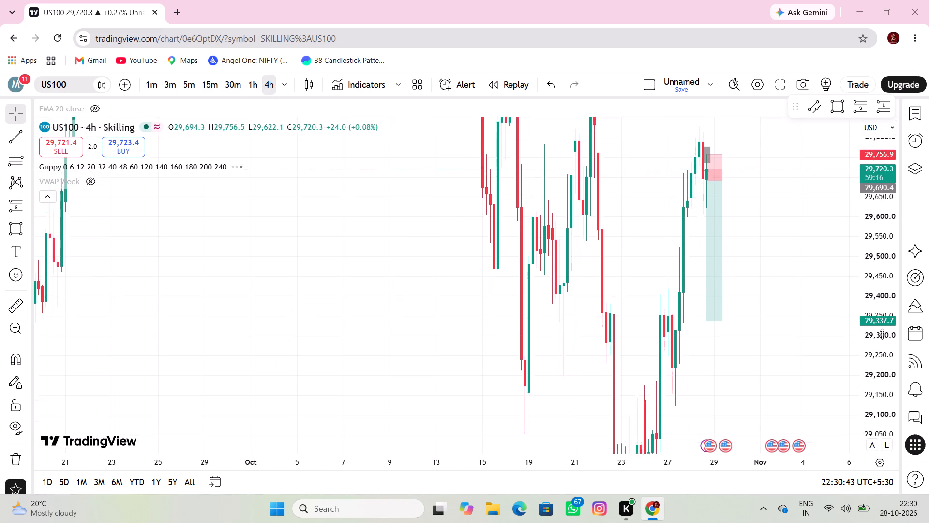
scroll(374, 355, up, 7)
drag(574, 337, 447, 345)
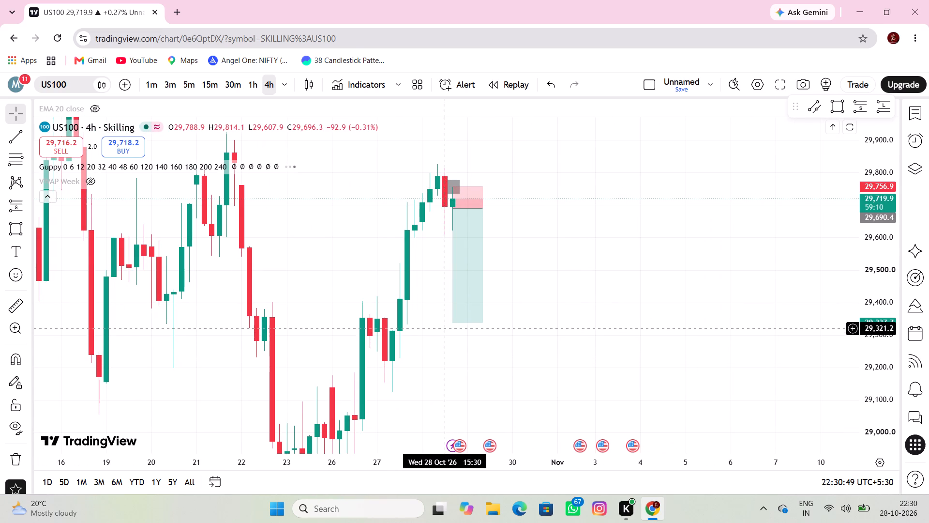
scroll(419, 321, down, 3)
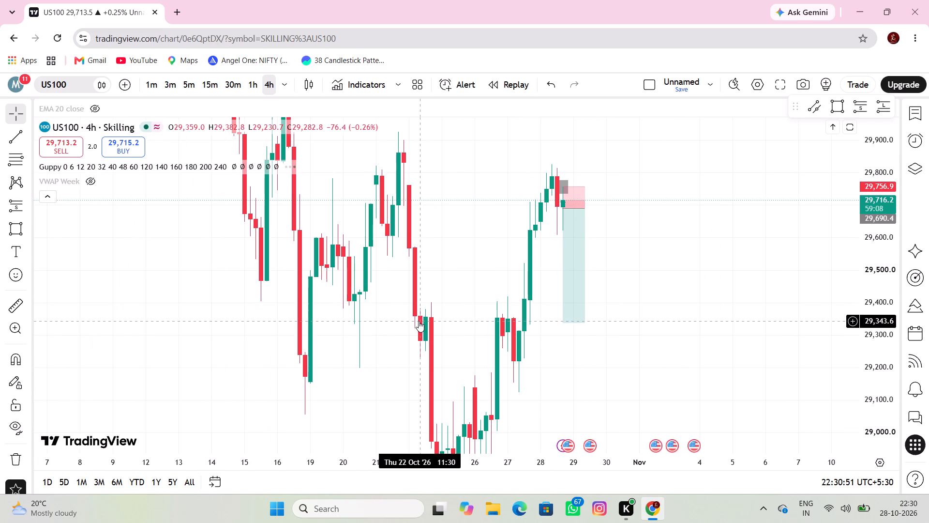
drag(419, 281, 404, 297)
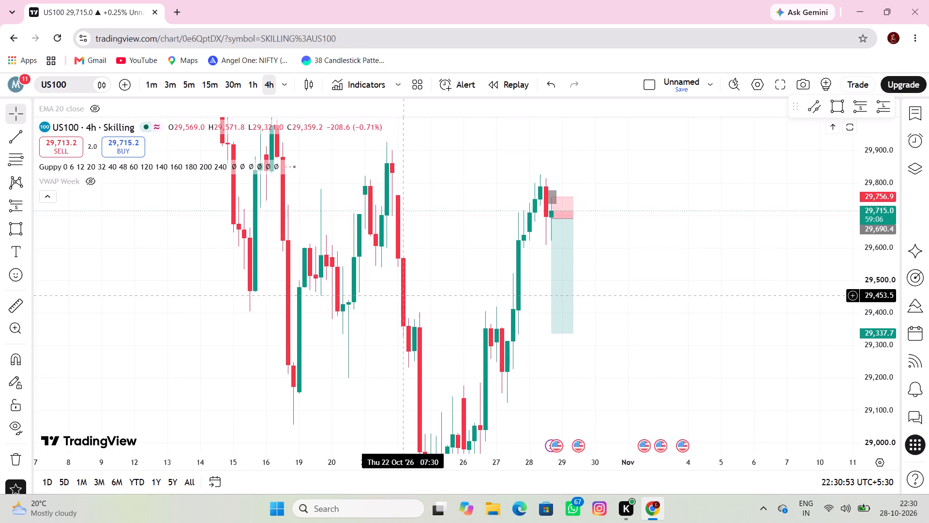
drag(404, 297, 402, 298)
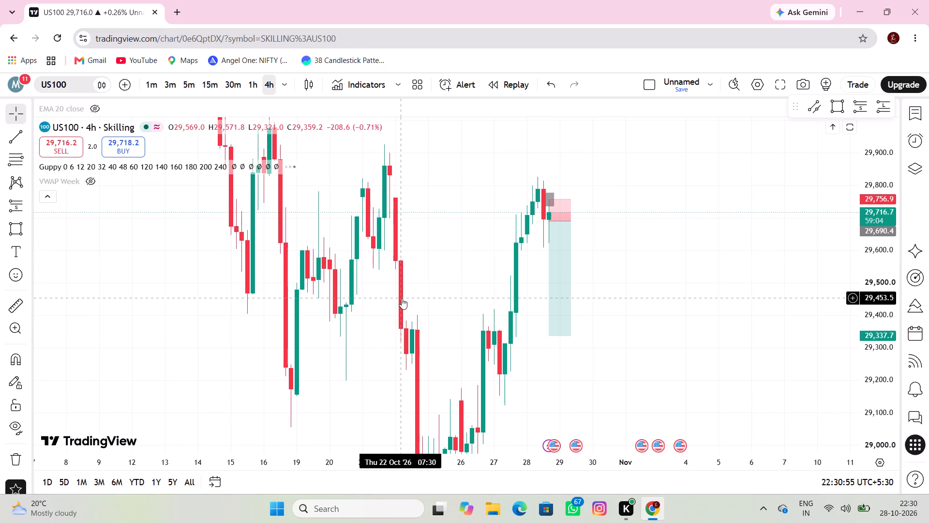
scroll(402, 298, up, 3)
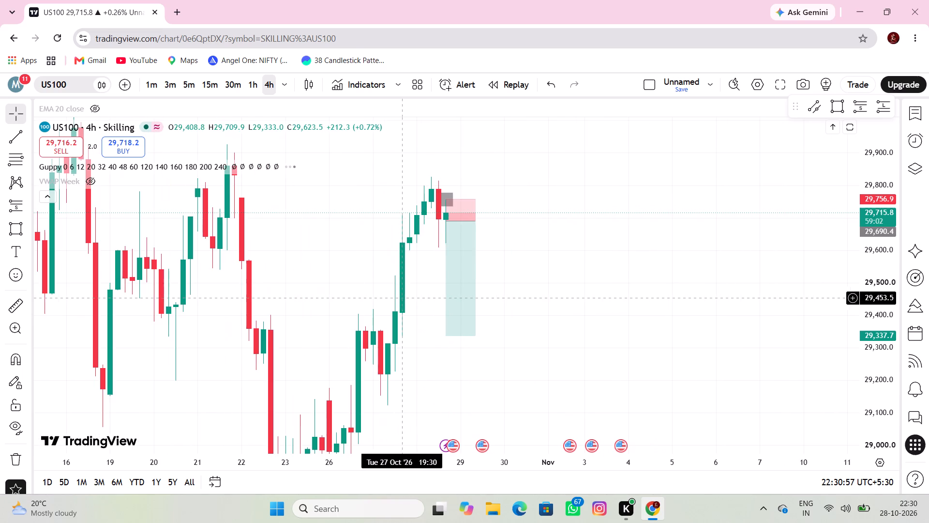
Extend the short position's end to 2 November 20:30 and raise its target to about 29,360.4.
drag(478, 219, 528, 215)
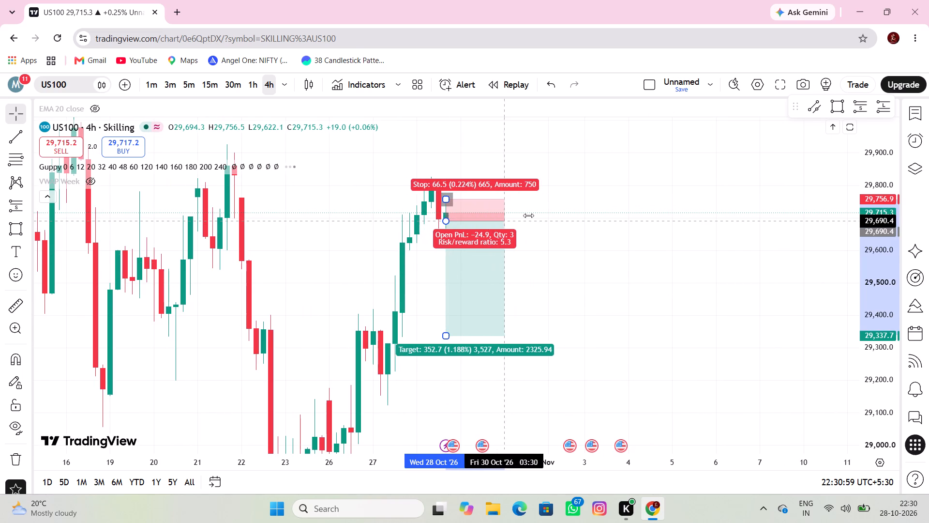
drag(528, 215, 580, 225)
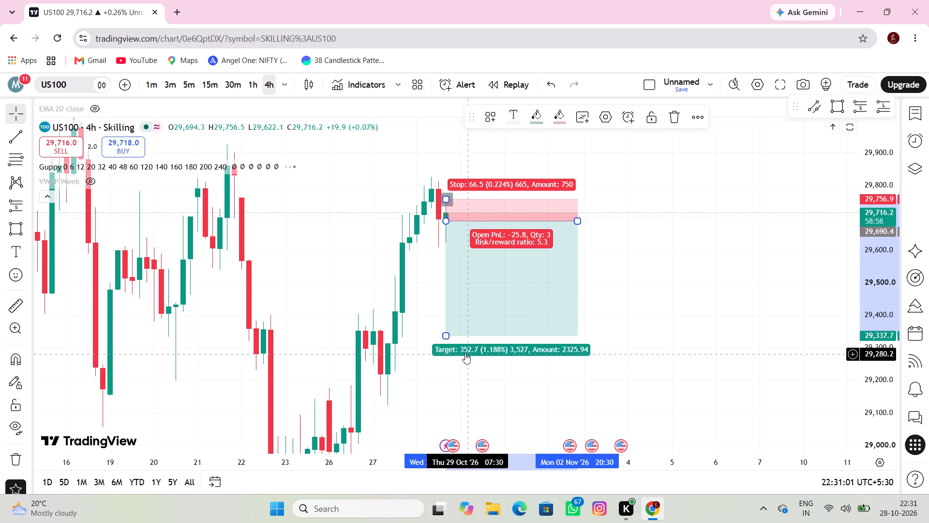
drag(447, 337, 431, 342)
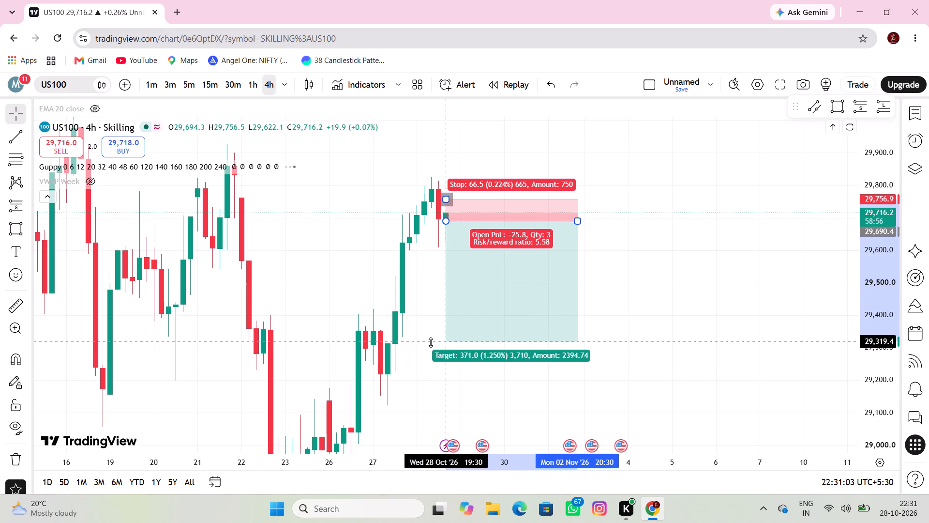
drag(431, 342, 420, 334)
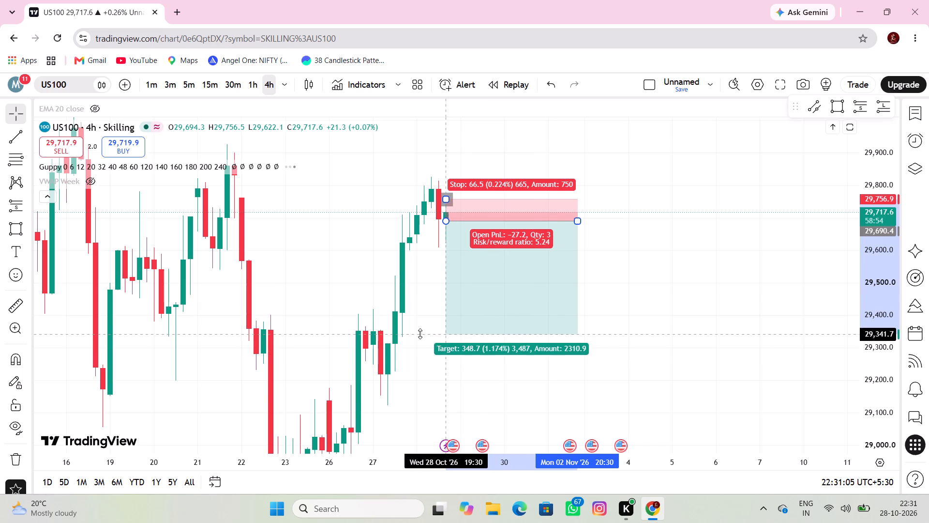
drag(420, 334, 417, 328)
click(414, 337)
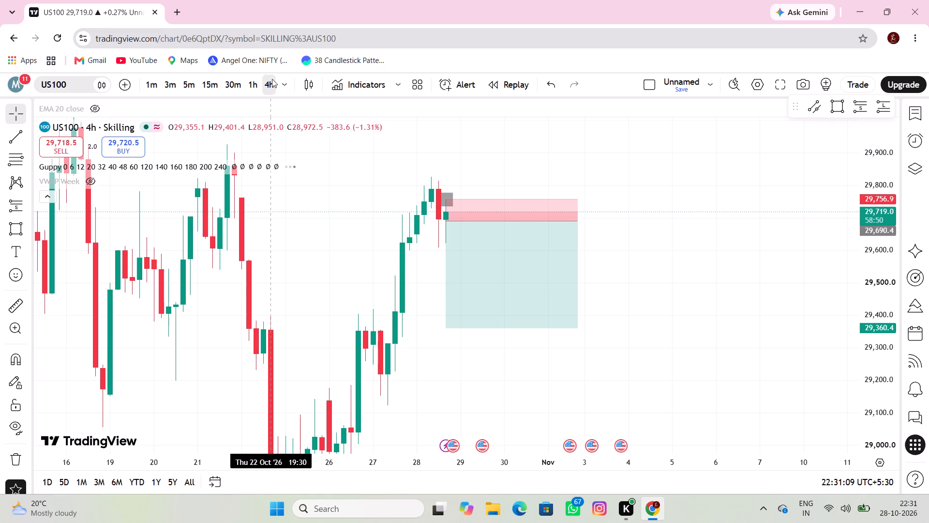
Examine the US100 4-hour price history from late September through October leading up to the short position.
scroll(318, 234, down, 4)
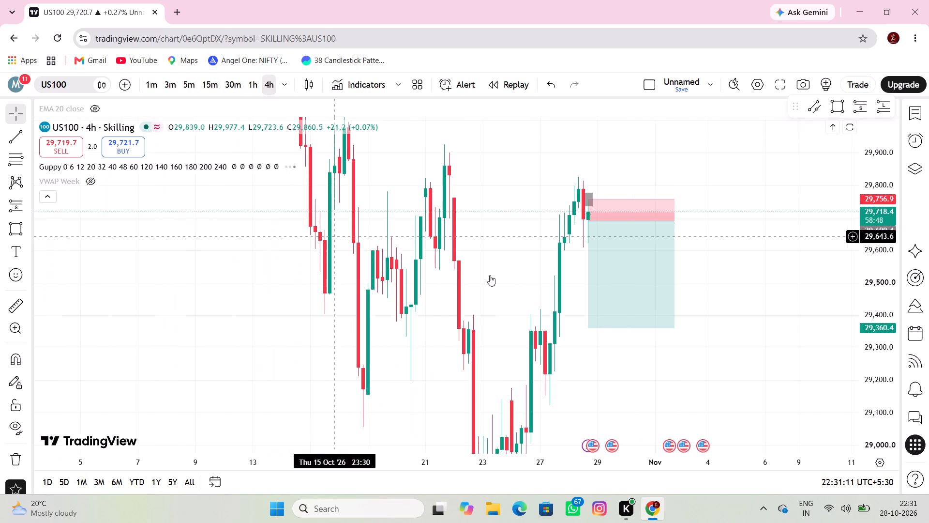
scroll(803, 317, down, 3)
scroll(865, 338, down, 9)
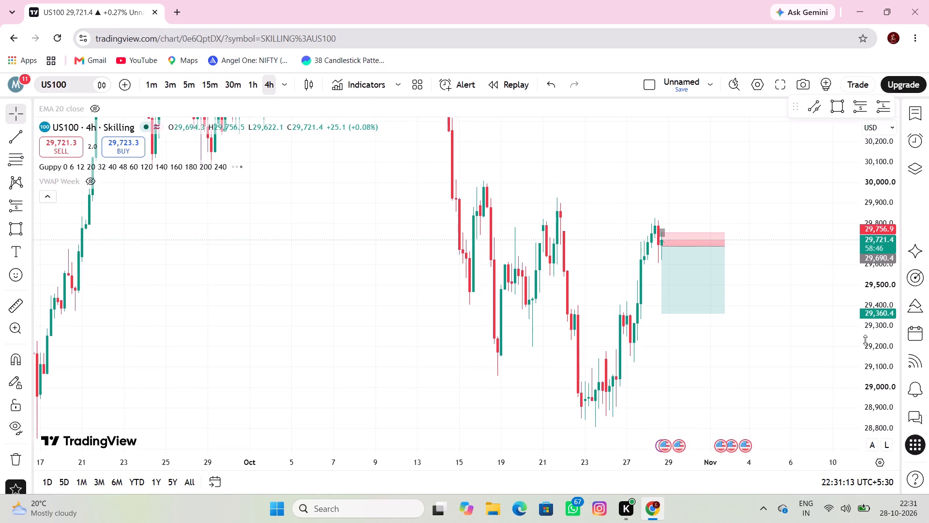
scroll(865, 340, down, 7)
scroll(501, 348, up, 4)
drag(256, 357, 314, 375)
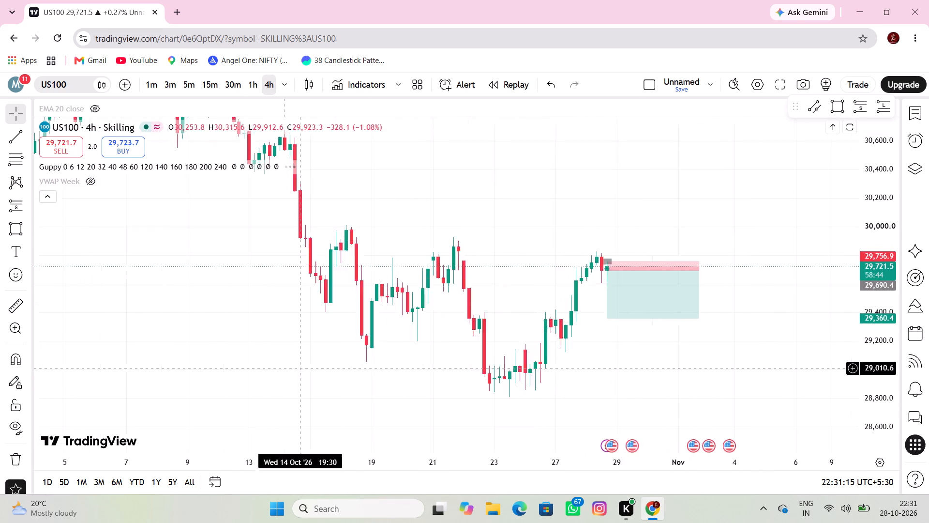
drag(314, 375, 511, 445)
drag(457, 391, 457, 394)
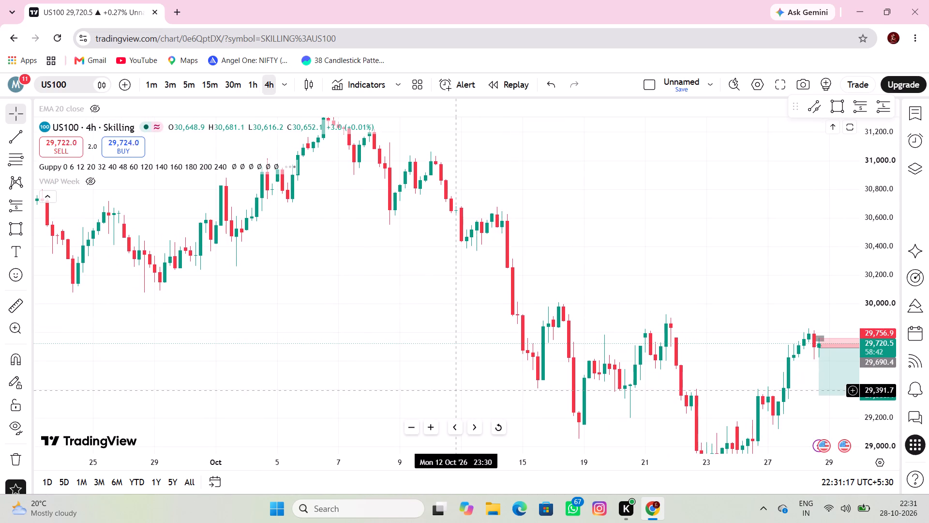
drag(457, 394, 452, 420)
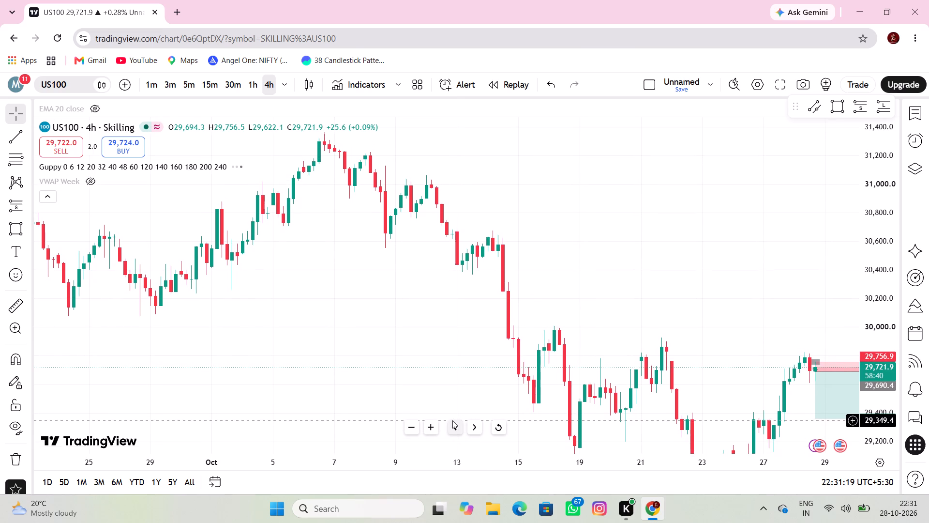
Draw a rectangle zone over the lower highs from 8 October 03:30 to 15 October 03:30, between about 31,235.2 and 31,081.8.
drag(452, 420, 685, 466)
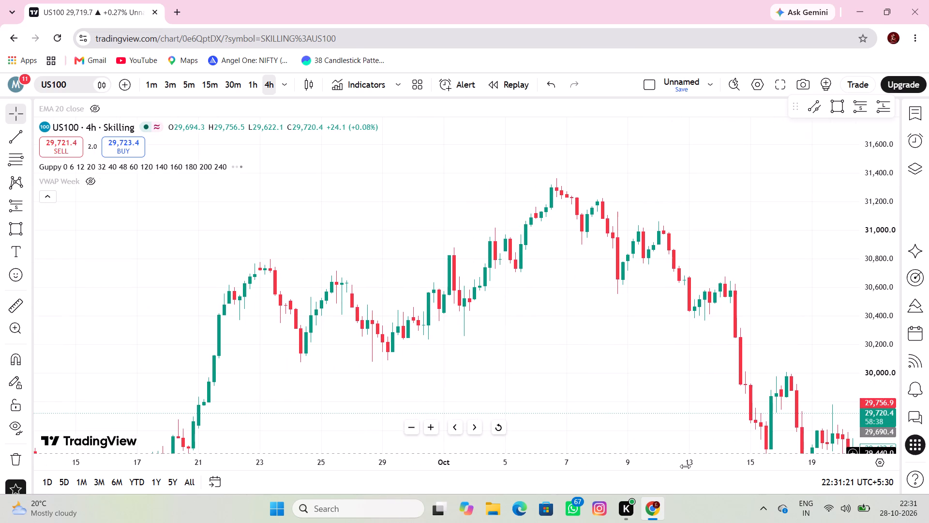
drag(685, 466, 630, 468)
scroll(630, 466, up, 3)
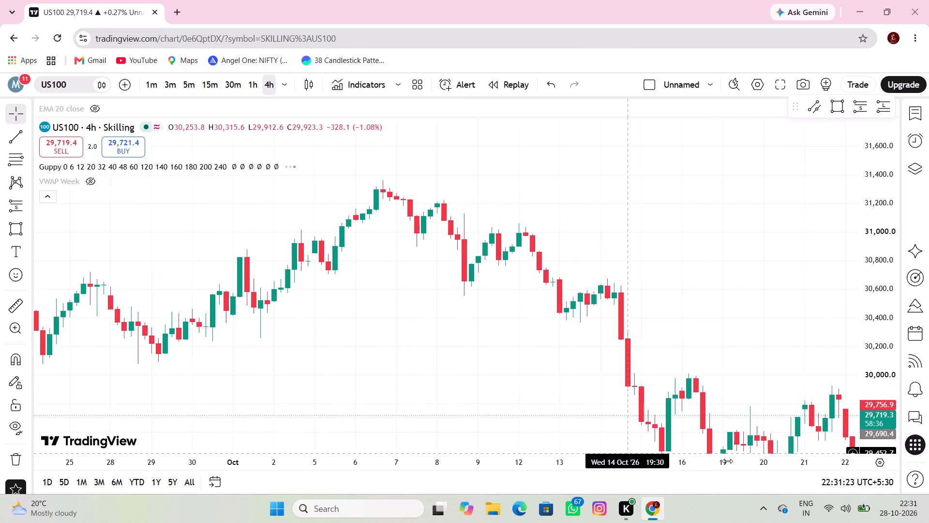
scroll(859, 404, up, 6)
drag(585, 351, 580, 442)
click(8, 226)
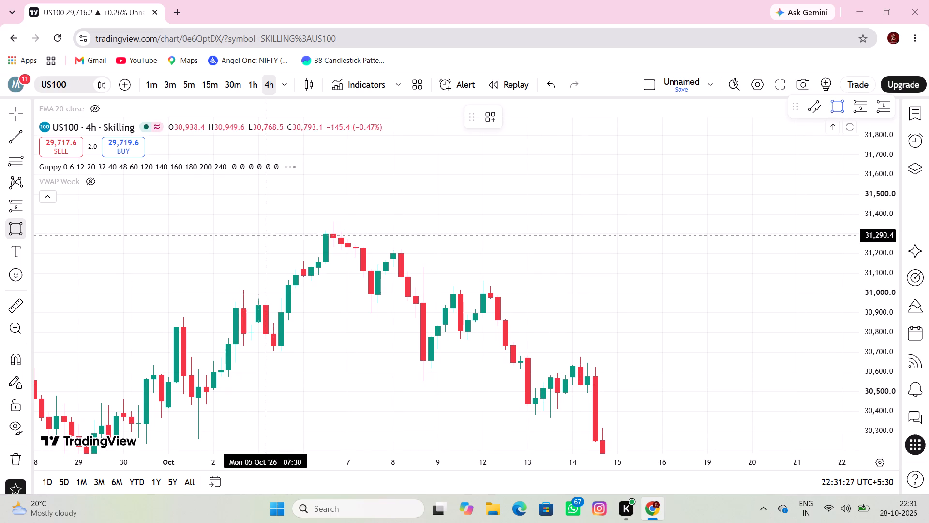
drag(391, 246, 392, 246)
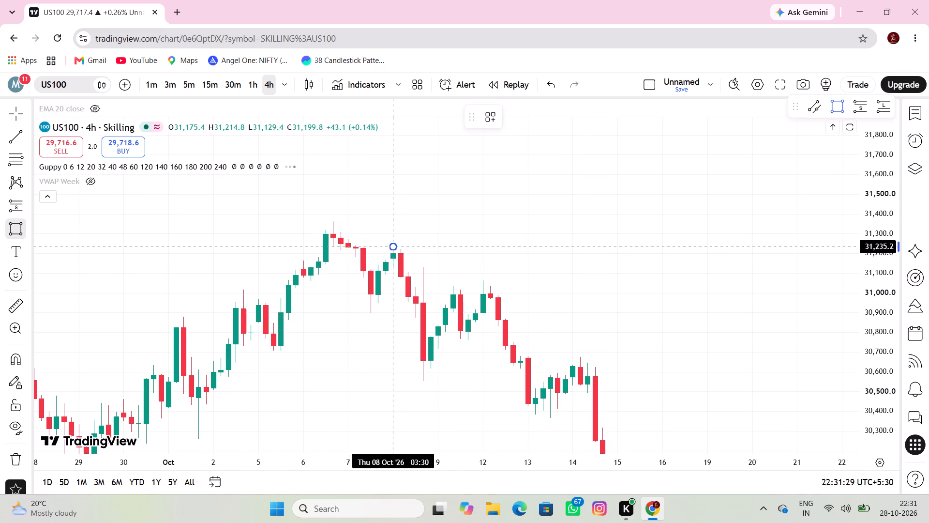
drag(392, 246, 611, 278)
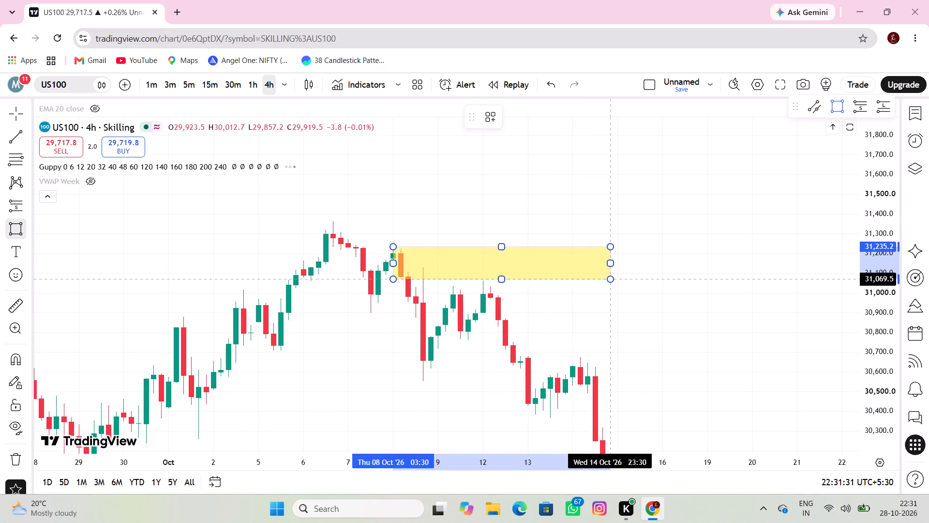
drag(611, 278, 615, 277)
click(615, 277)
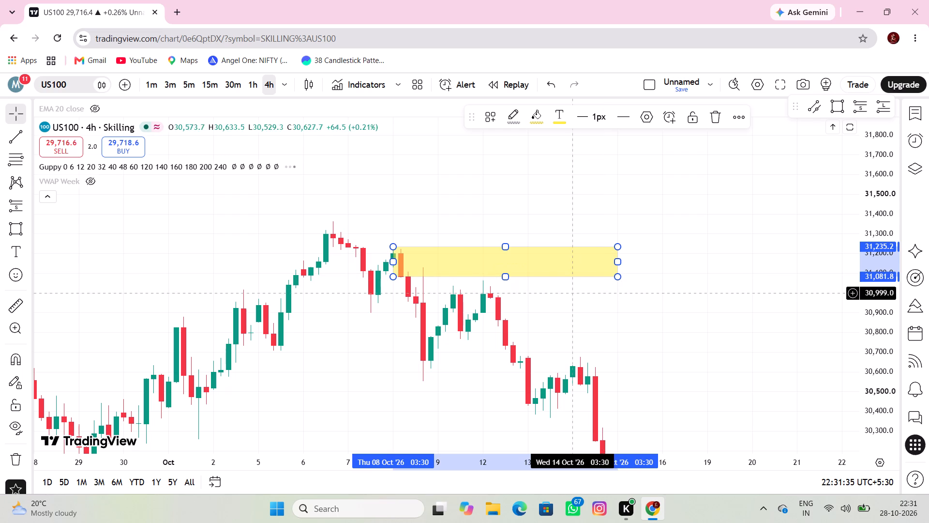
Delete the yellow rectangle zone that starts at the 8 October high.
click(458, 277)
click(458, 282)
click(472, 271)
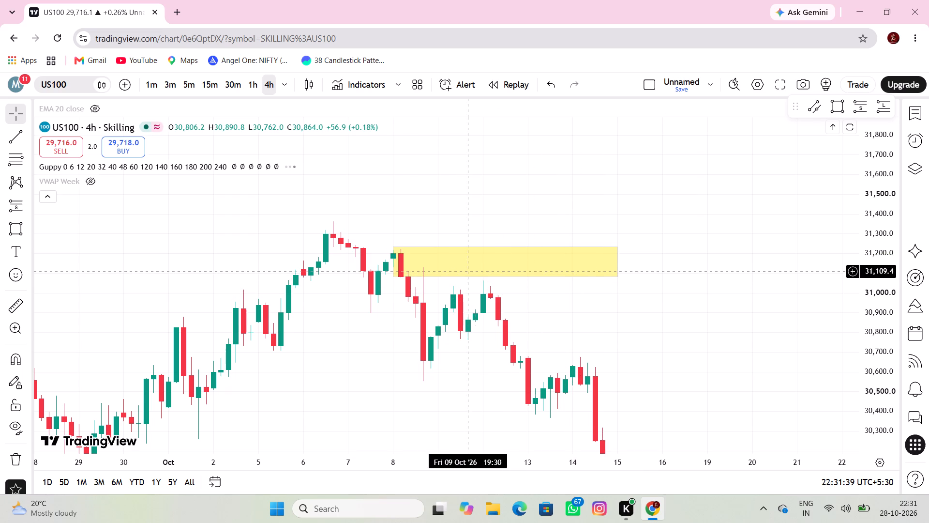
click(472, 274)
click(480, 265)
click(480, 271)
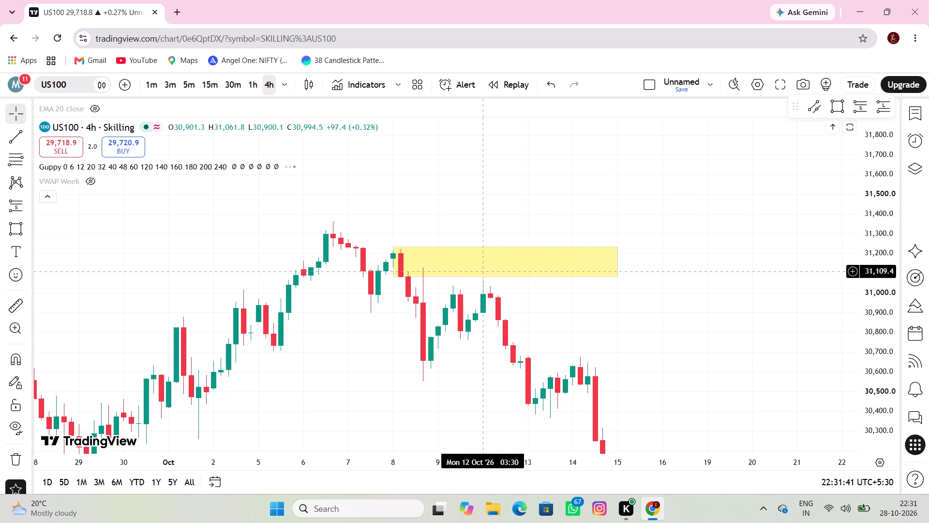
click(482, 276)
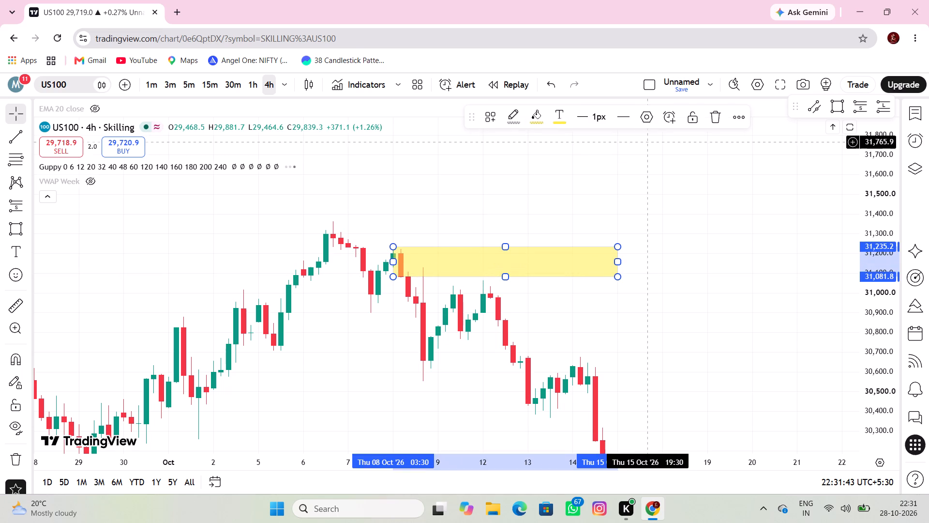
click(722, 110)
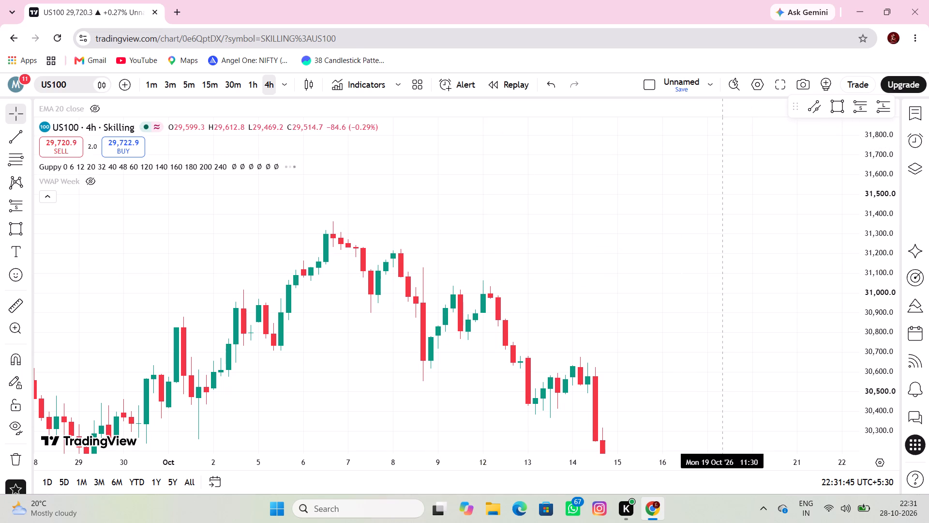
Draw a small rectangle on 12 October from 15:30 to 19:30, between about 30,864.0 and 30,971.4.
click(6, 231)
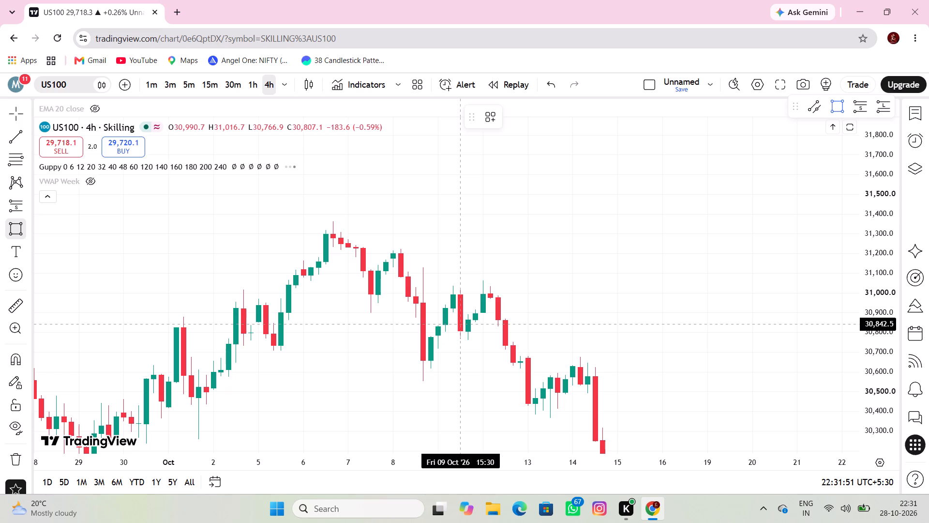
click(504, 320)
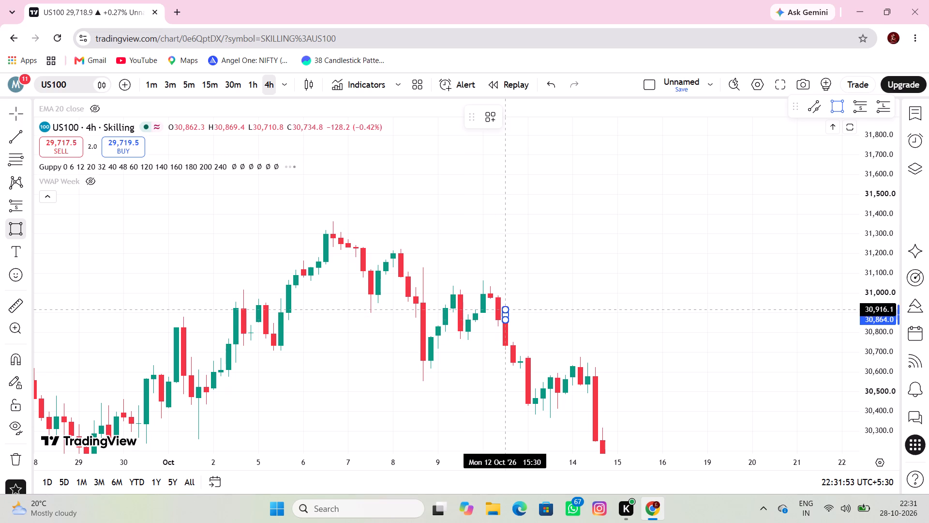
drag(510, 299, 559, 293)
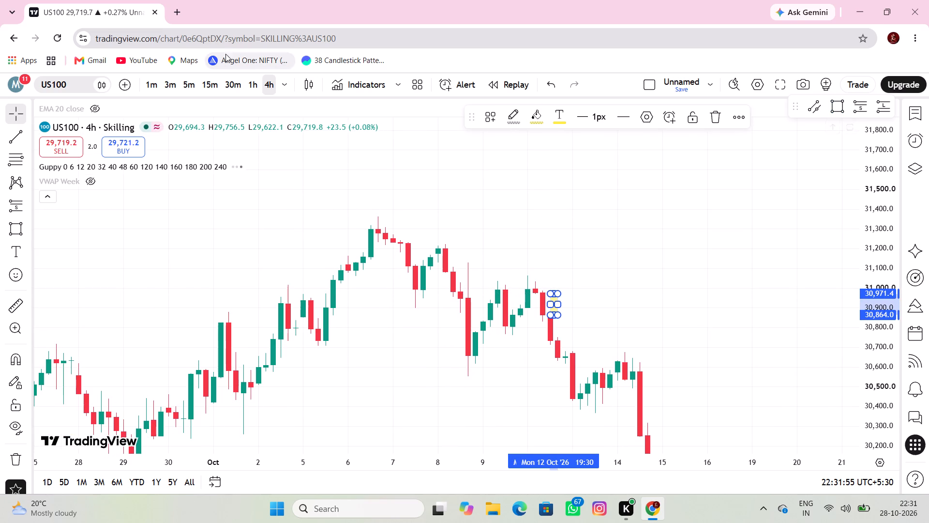
Switch US100 to the 30-minute timeframe and examine price around the grey zone and the short position.
scroll(390, 255, down, 5)
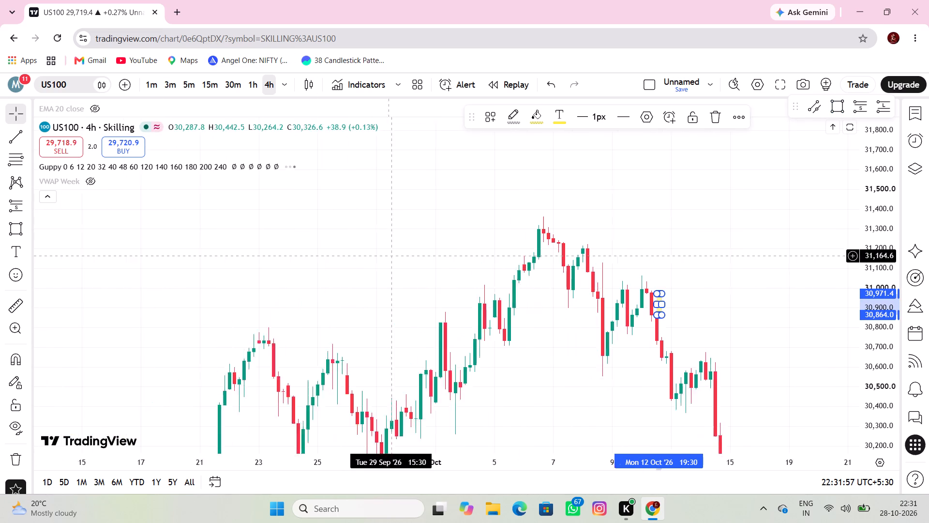
click(226, 90)
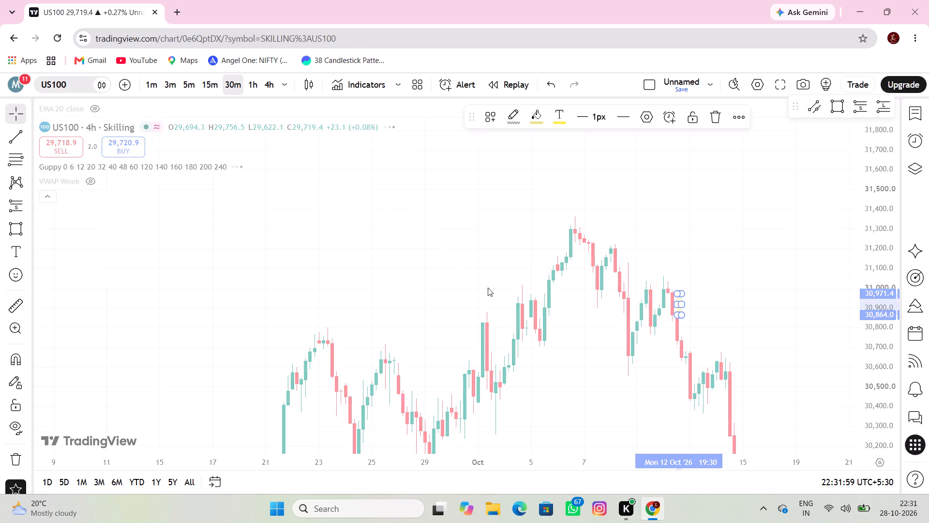
scroll(513, 308, down, 1)
scroll(513, 348, down, 5)
scroll(653, 387, down, 5)
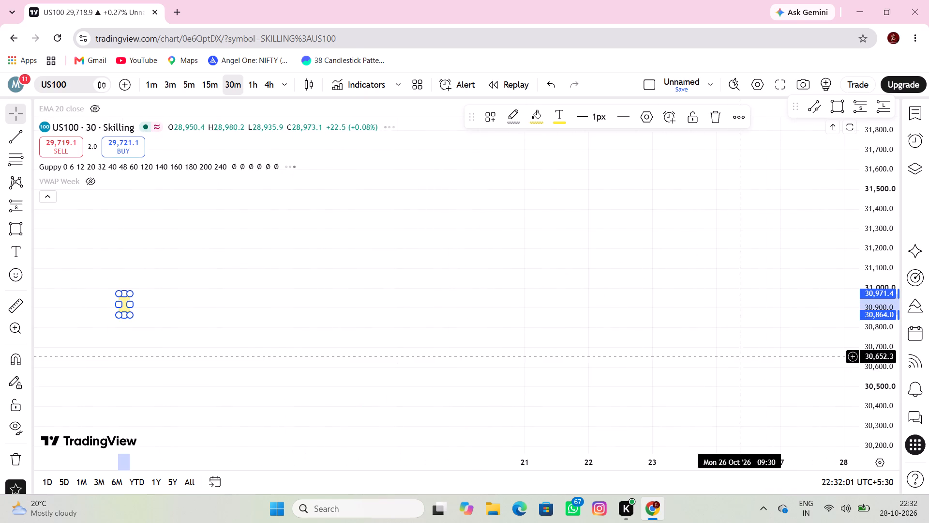
scroll(864, 374, down, 14)
drag(779, 378, 760, 370)
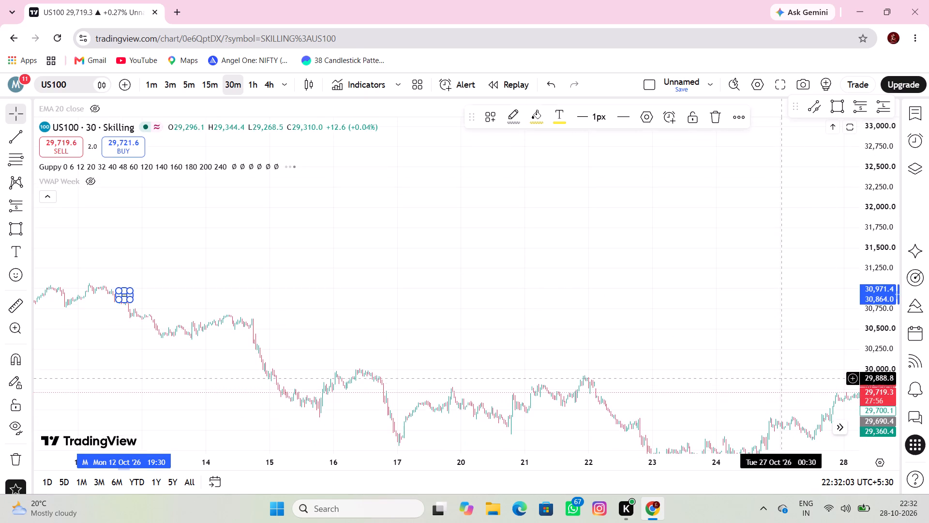
drag(760, 370, 396, 263)
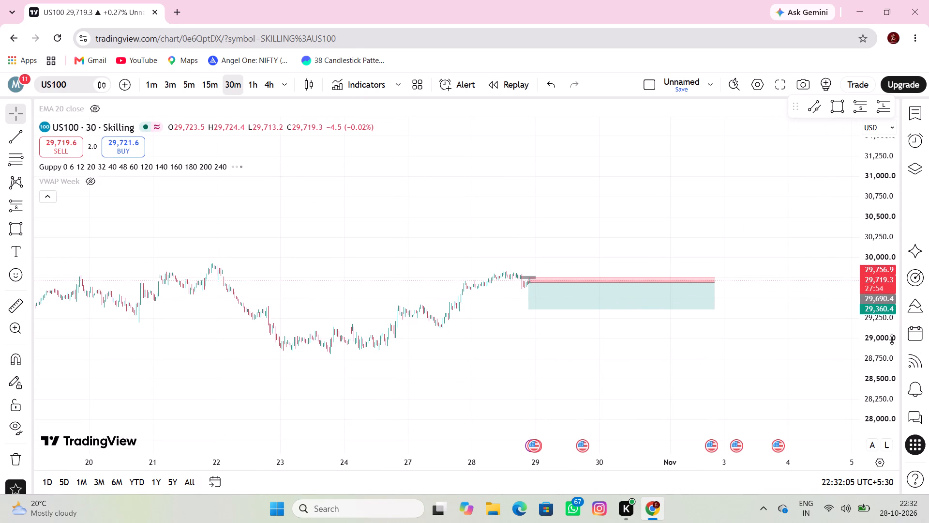
scroll(892, 339, up, 6)
scroll(892, 339, up, 20)
scroll(892, 339, up, 7)
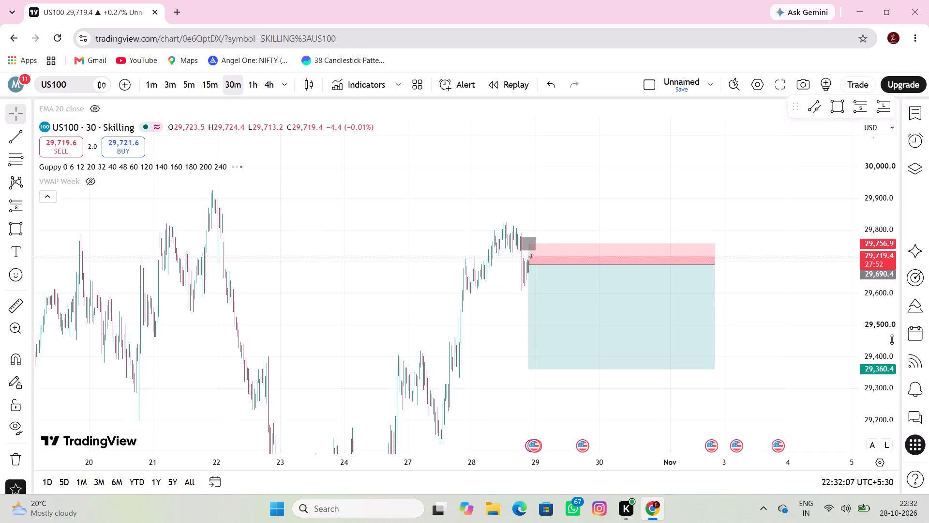
scroll(845, 333, up, 7)
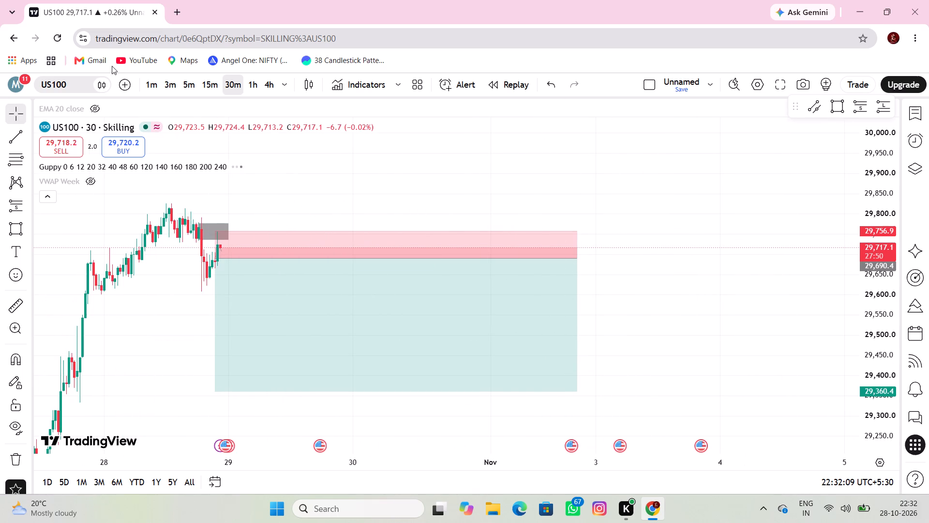
Return US100 to the 4-hour timeframe and examine the swings from late September up to the short position.
click(255, 84)
click(266, 87)
scroll(393, 234, down, 6)
scroll(642, 313, down, 4)
scroll(877, 349, down, 9)
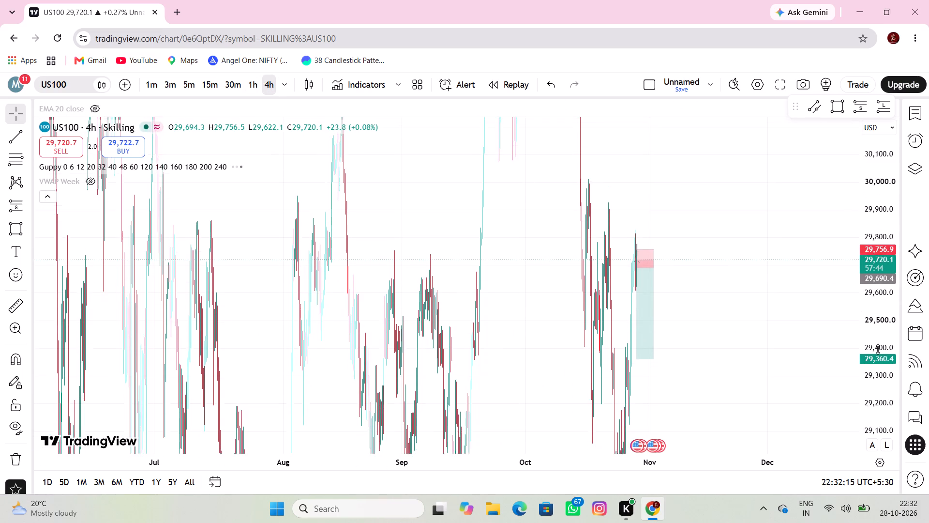
scroll(878, 349, down, 5)
scroll(878, 350, down, 20)
scroll(878, 350, down, 5)
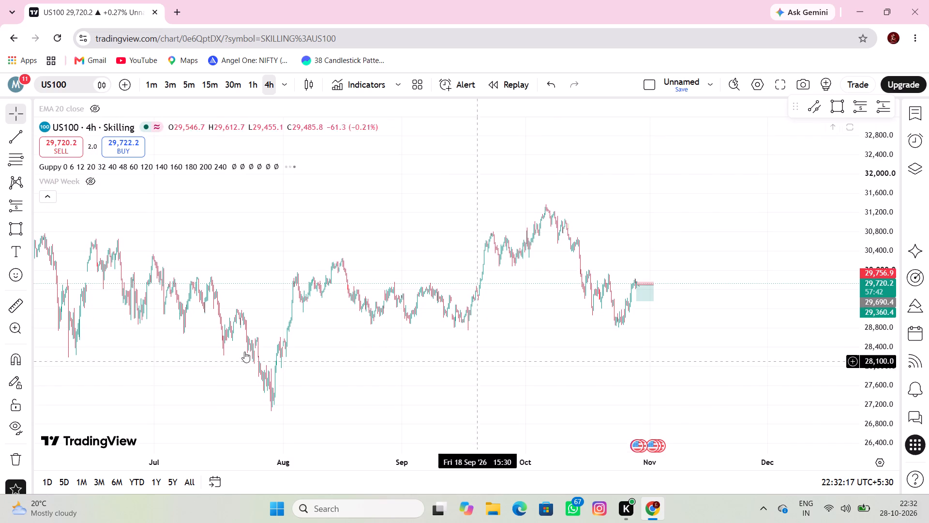
scroll(215, 352, up, 9)
drag(179, 361, 531, 385)
scroll(381, 371, up, 4)
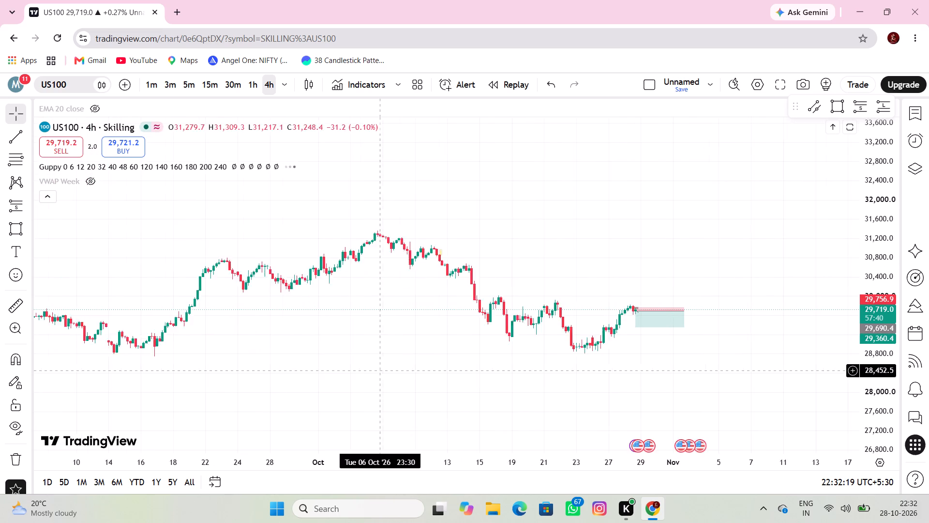
scroll(867, 345, up, 12)
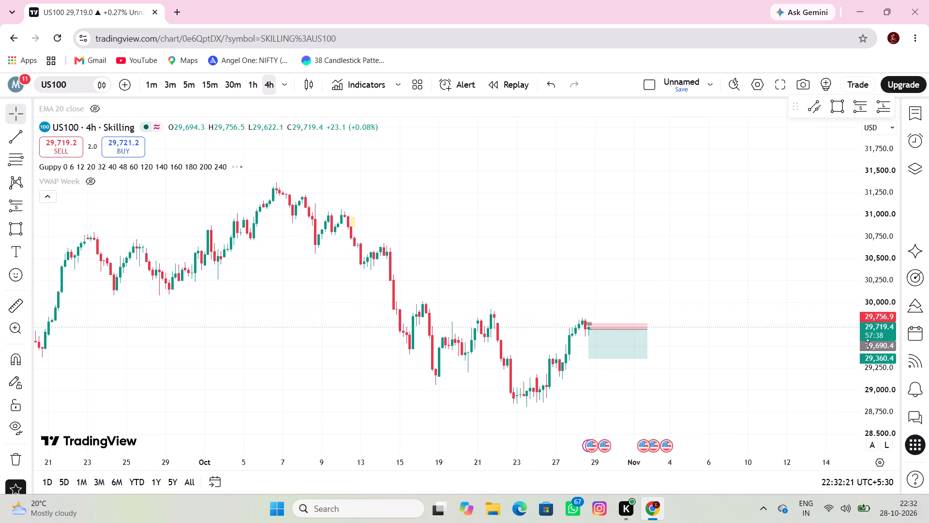
scroll(868, 344, up, 15)
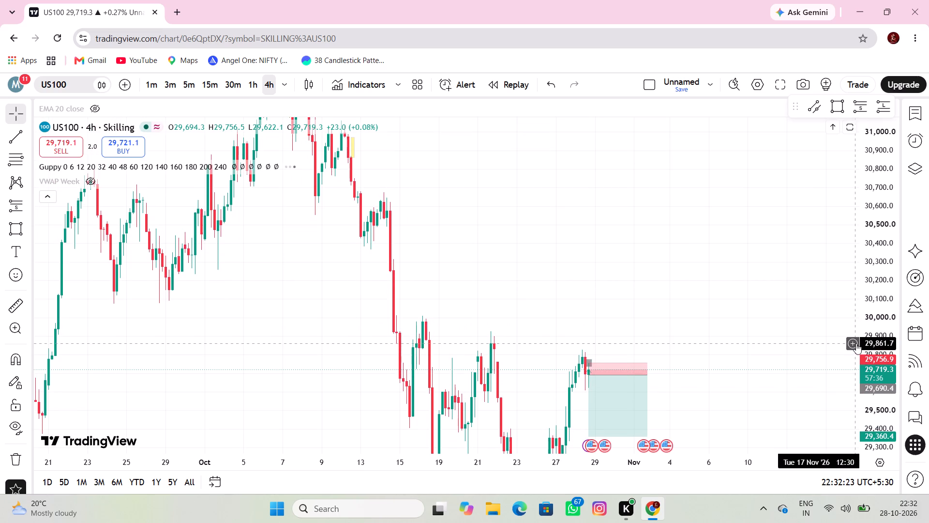
scroll(865, 345, down, 7)
drag(694, 319, 699, 296)
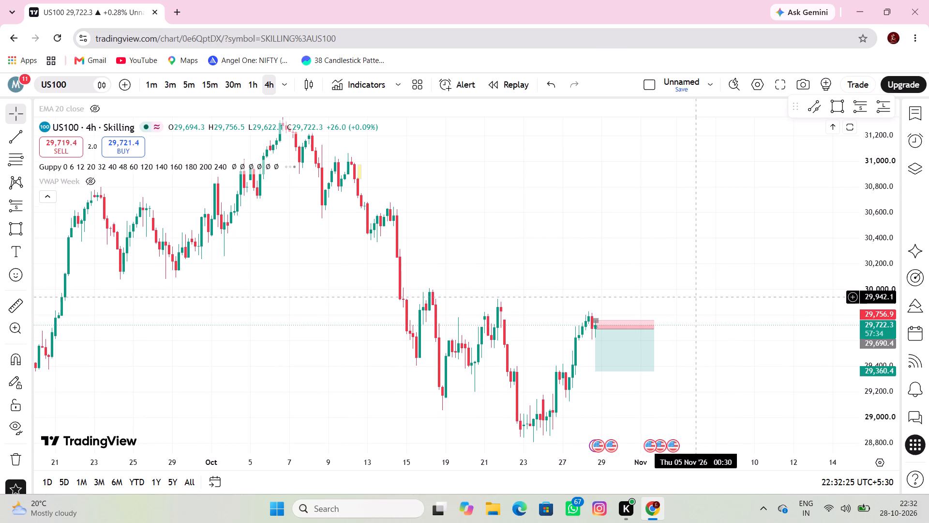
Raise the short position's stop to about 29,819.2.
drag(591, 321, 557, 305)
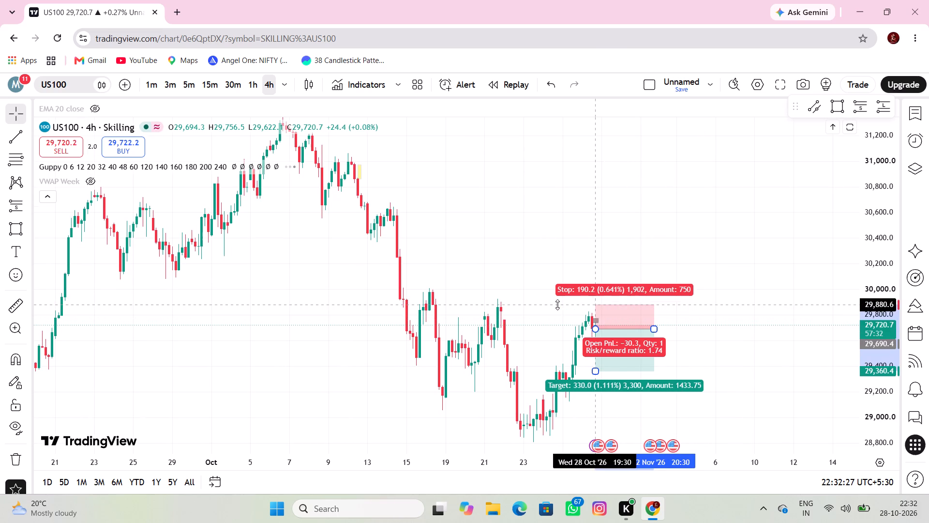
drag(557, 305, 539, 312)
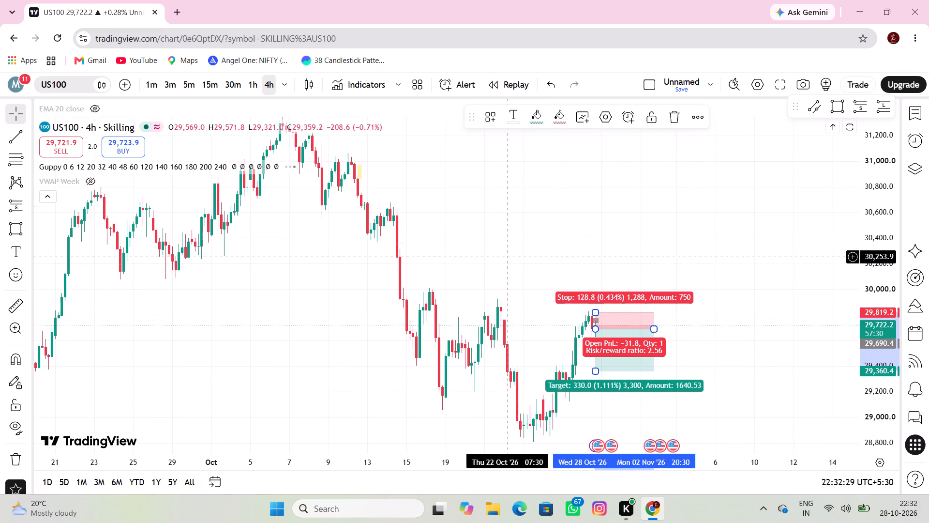
Remove all drawings from the US100 chart, keeping the indicators.
double_click(5, 466)
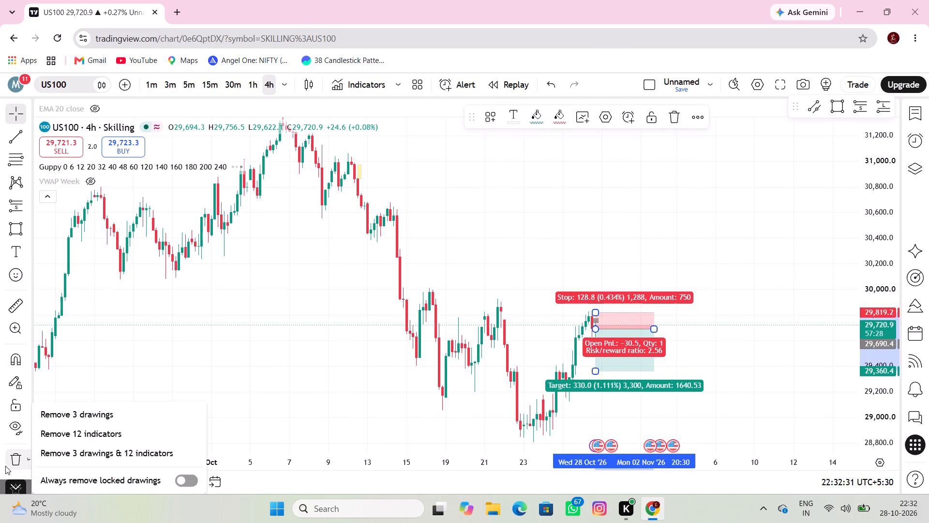
click(7, 463)
click(58, 417)
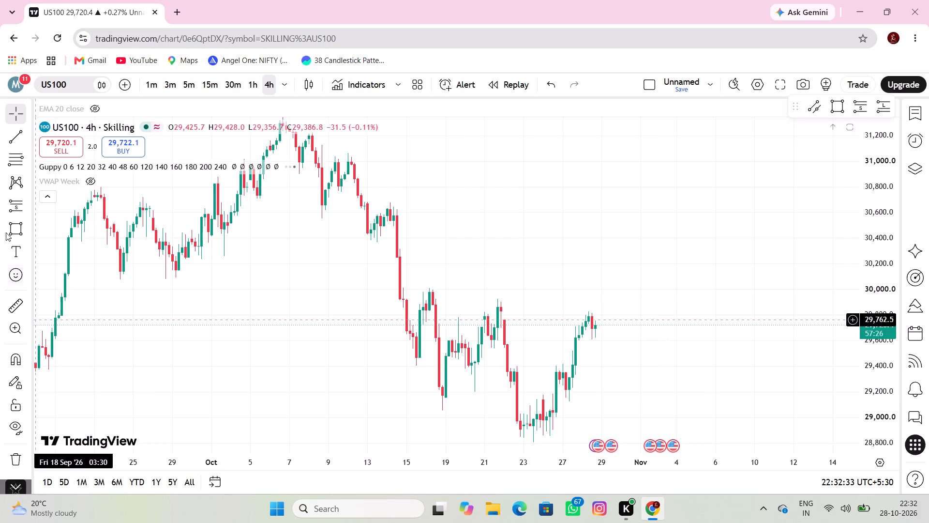
Draw a rectangle zone from 16 October 07:30 to 26 October 03:30, between about 29,984.6 and 29,875.9.
click(5, 228)
scroll(246, 310, up, 3)
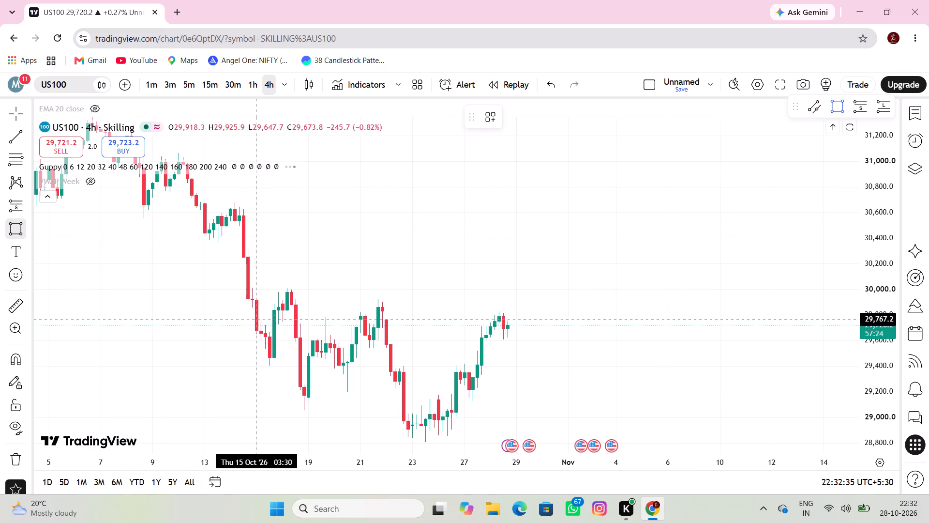
drag(285, 292, 325, 302)
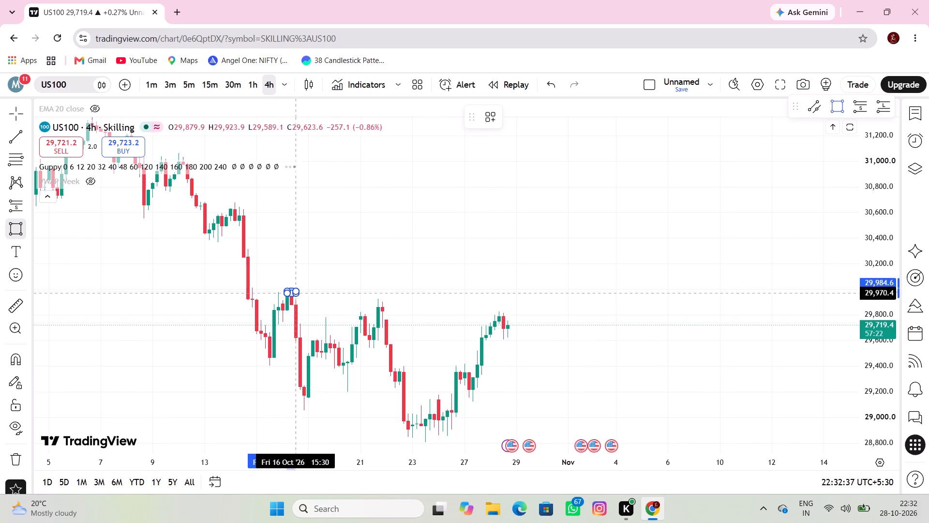
drag(325, 302, 441, 305)
click(441, 305)
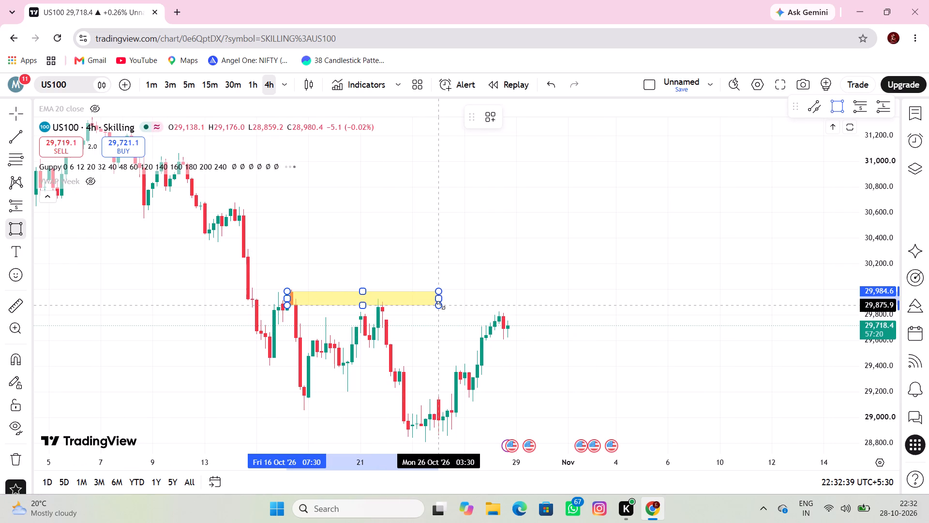
click(441, 319)
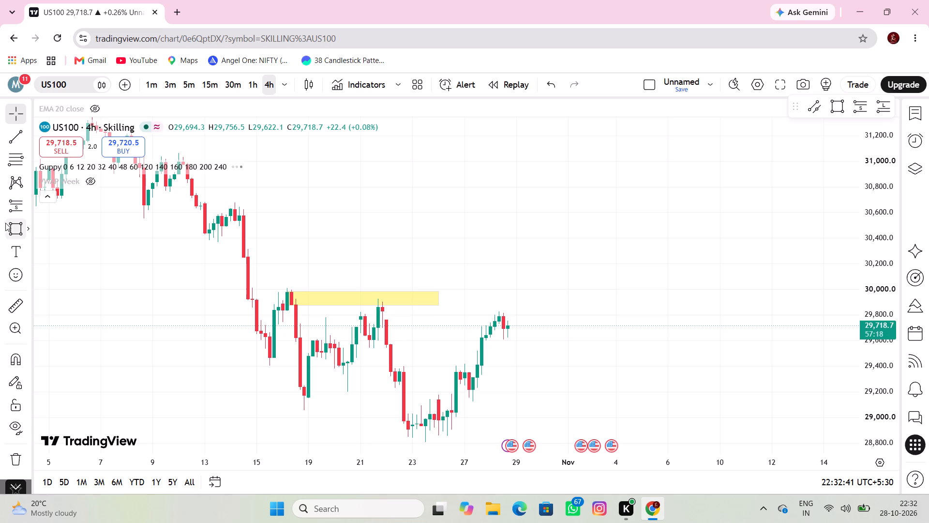
Place a short position from 21 October near the yellow zone, with entry about 29,762.5, stop about 29,932.6 and target about 29,162.3.
double_click(14, 213)
click(69, 195)
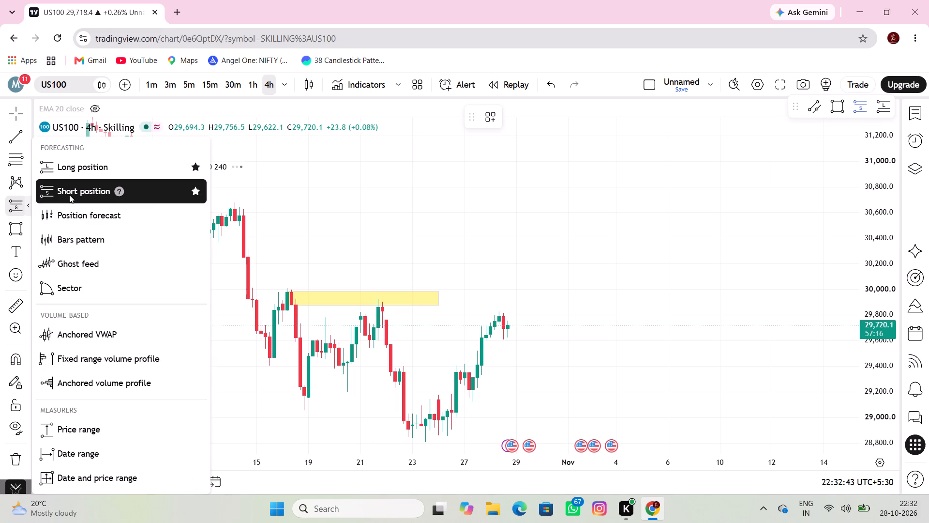
click(373, 320)
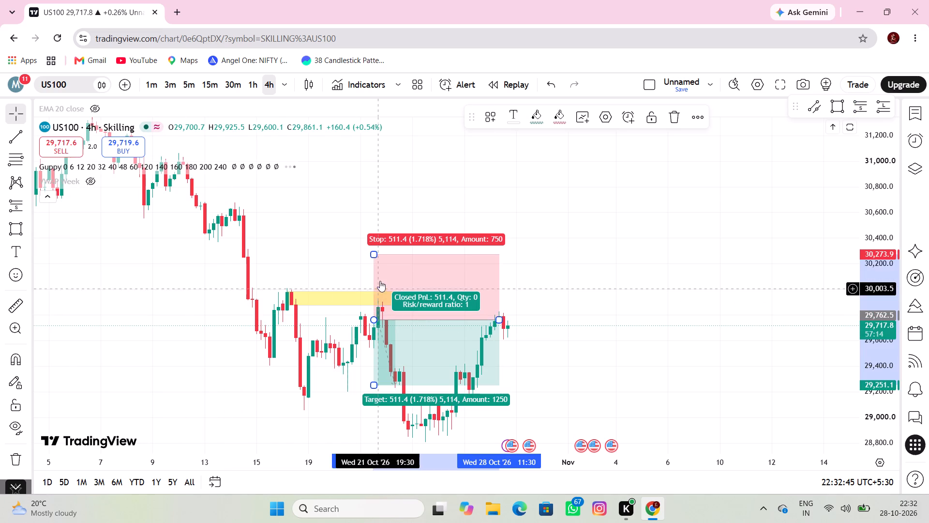
drag(376, 255, 368, 298)
drag(375, 384, 367, 419)
drag(323, 412, 306, 399)
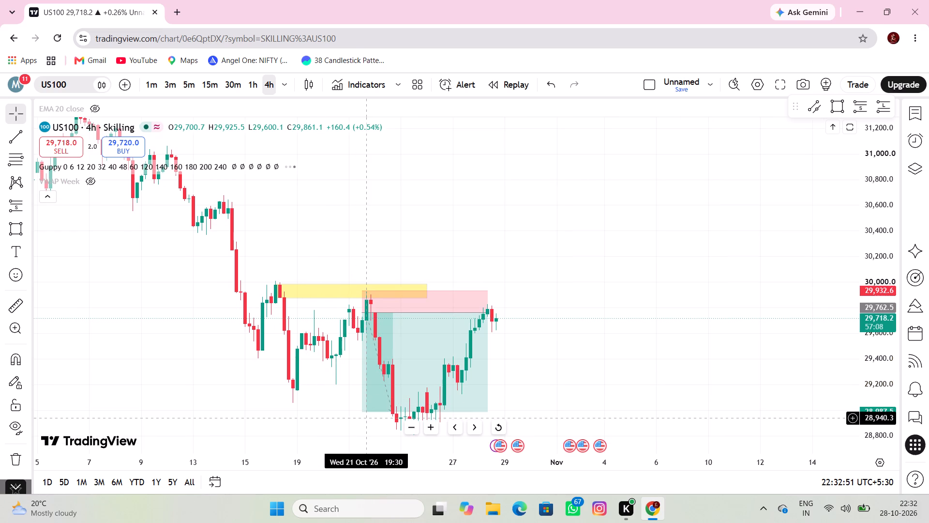
drag(359, 411, 358, 410)
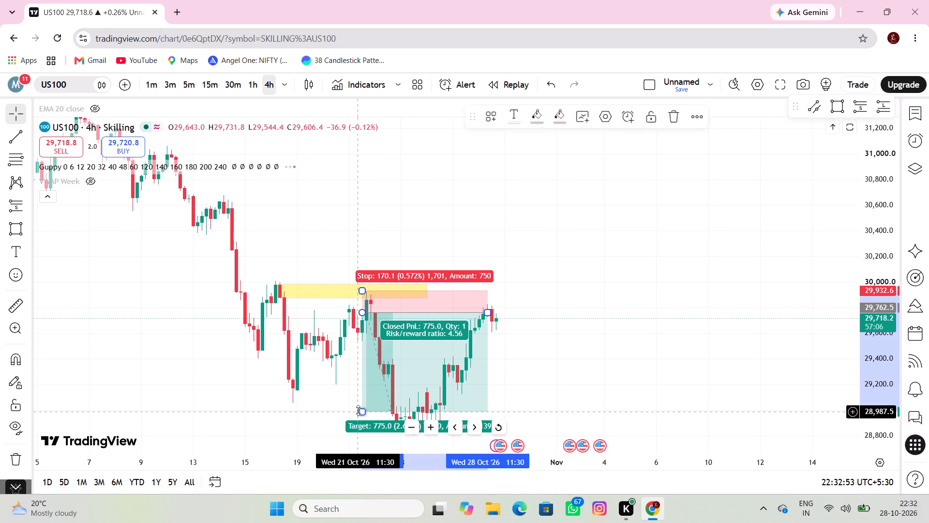
drag(358, 410, 347, 389)
click(127, 334)
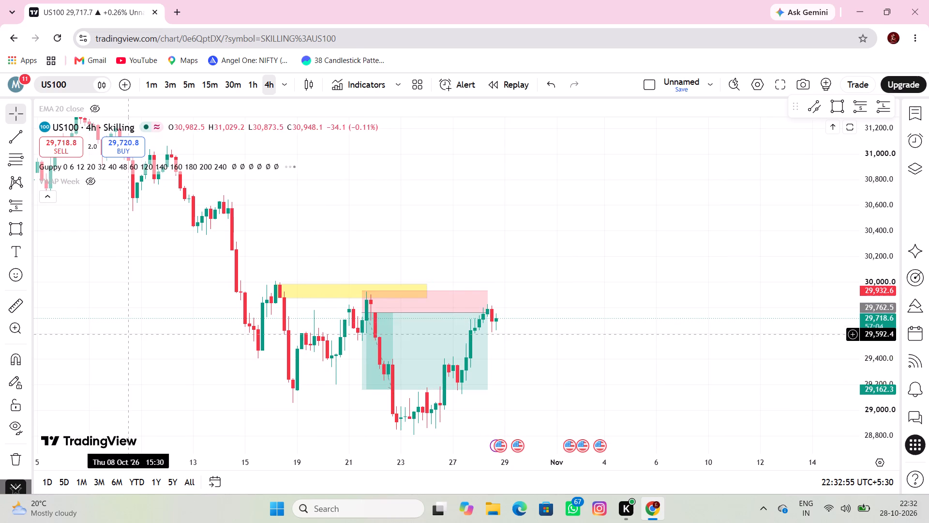
Switch US100 to the 1-hour timeframe and examine price between the yellow zone's start and the short position.
click(255, 86)
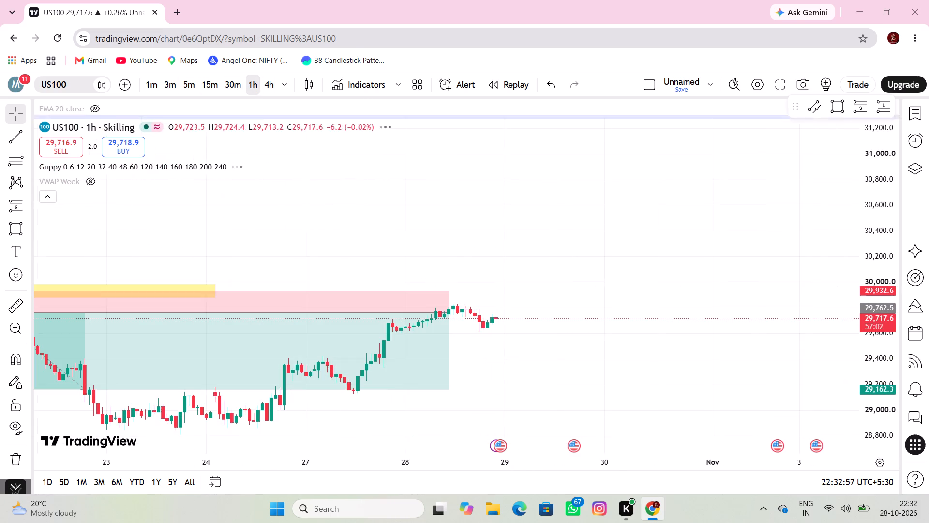
scroll(579, 299, down, 5)
drag(346, 223, 747, 264)
drag(593, 271, 606, 233)
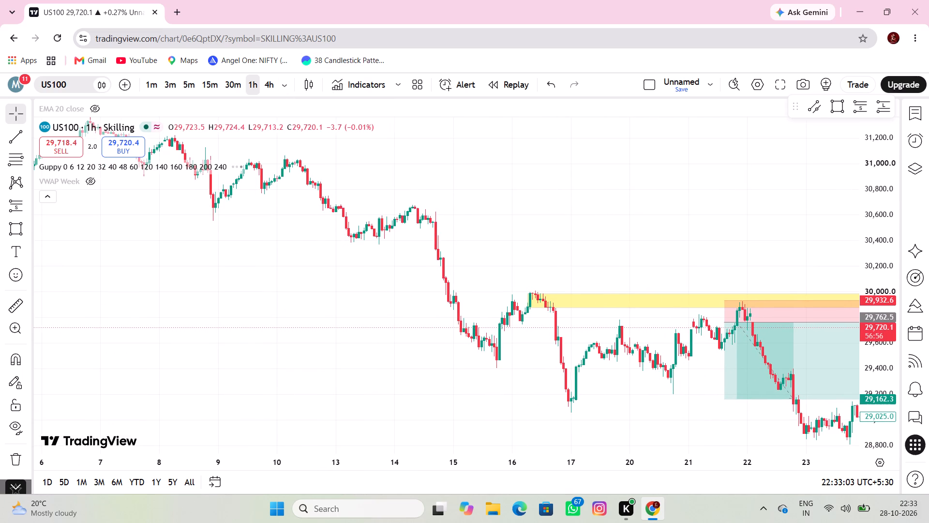
scroll(870, 345, up, 5)
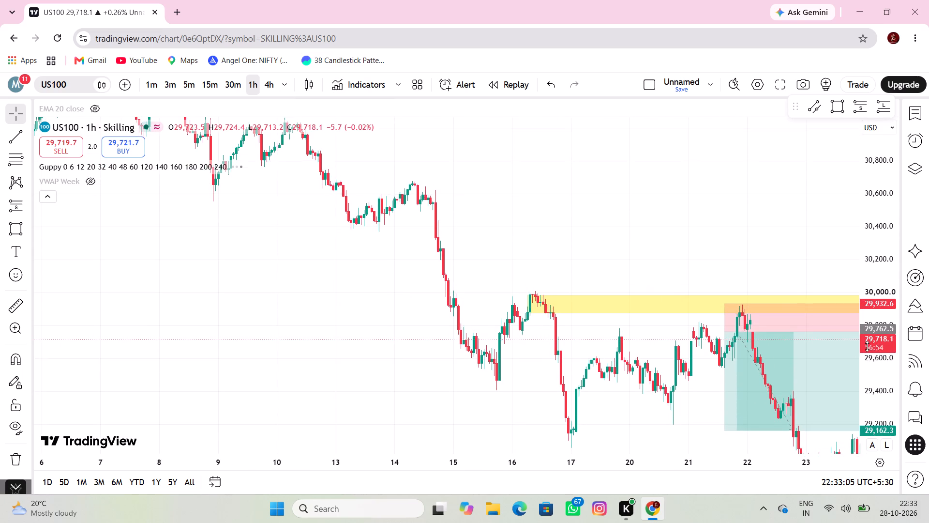
scroll(563, 384, up, 7)
drag(570, 392, 532, 367)
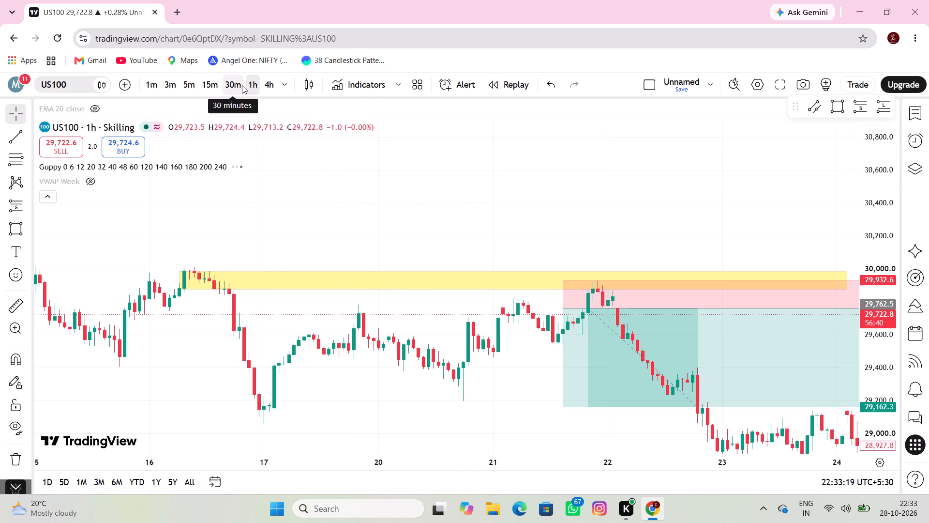
Switch US100 to the 15-minute timeframe and examine the wider swings and the price action around the short position.
click(202, 78)
scroll(392, 263, down, 18)
scroll(370, 323, down, 9)
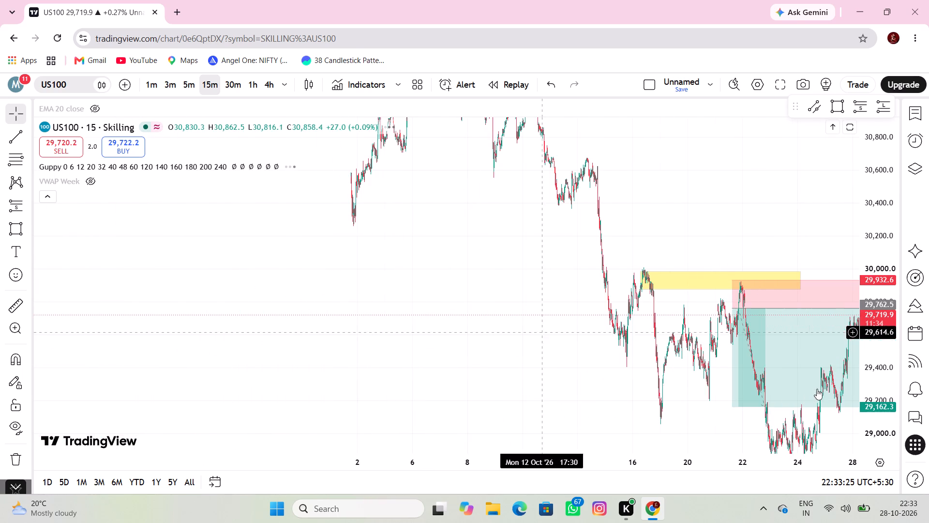
scroll(824, 391, down, 9)
scroll(865, 389, down, 5)
scroll(670, 373, down, 4)
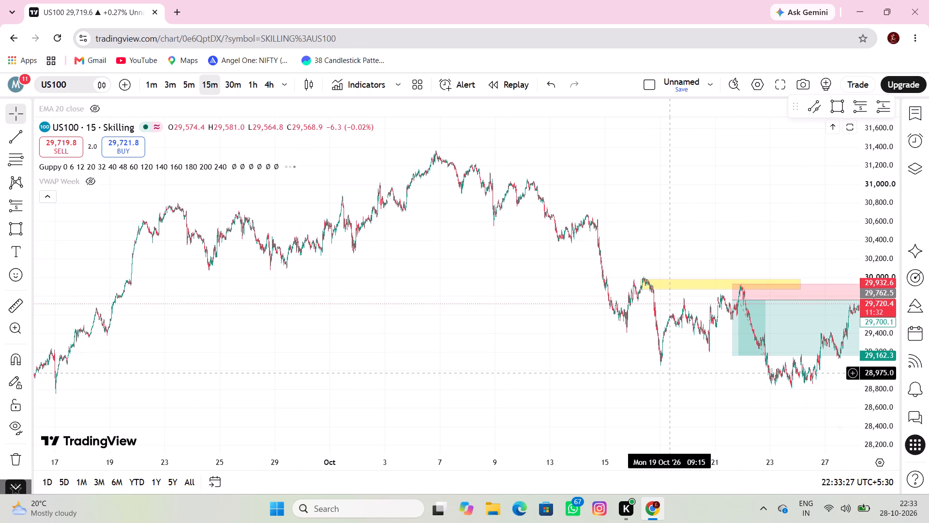
scroll(670, 373, up, 2)
drag(674, 383, 685, 415)
scroll(535, 380, up, 10)
drag(474, 380, 479, 380)
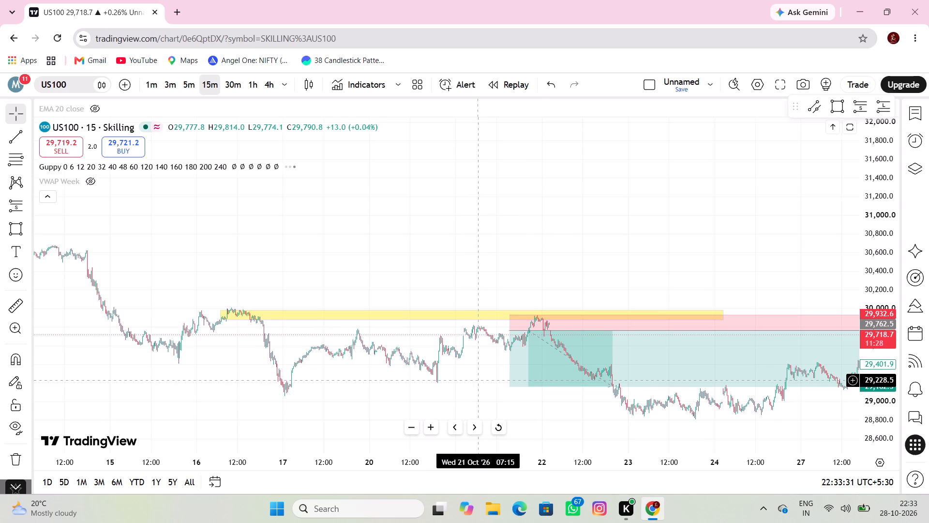
drag(479, 380, 444, 357)
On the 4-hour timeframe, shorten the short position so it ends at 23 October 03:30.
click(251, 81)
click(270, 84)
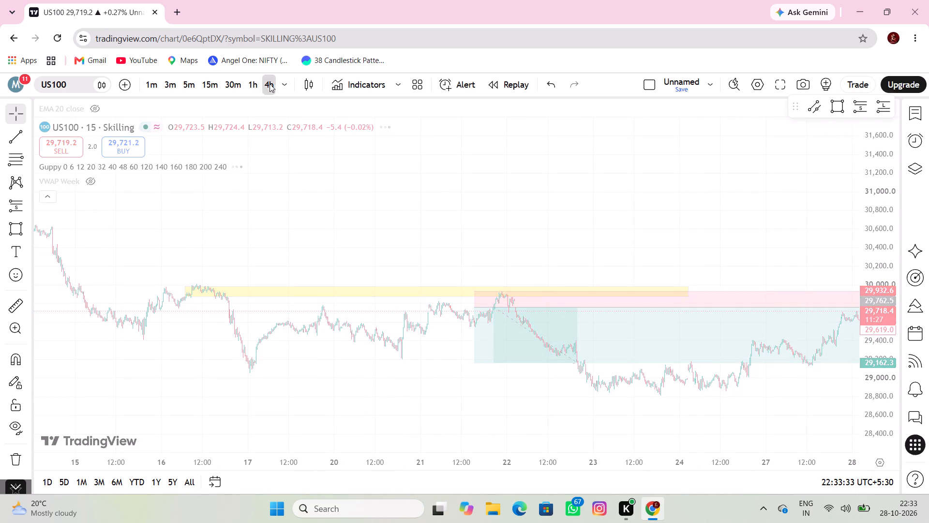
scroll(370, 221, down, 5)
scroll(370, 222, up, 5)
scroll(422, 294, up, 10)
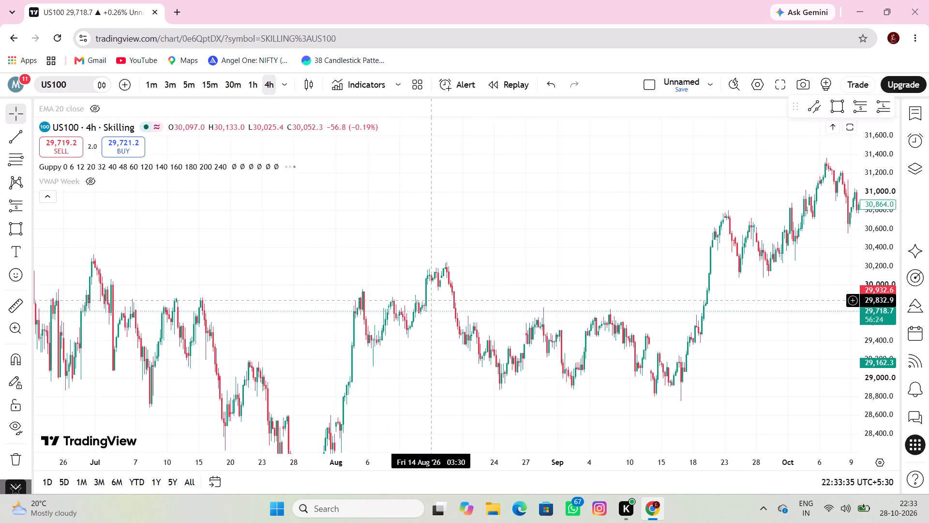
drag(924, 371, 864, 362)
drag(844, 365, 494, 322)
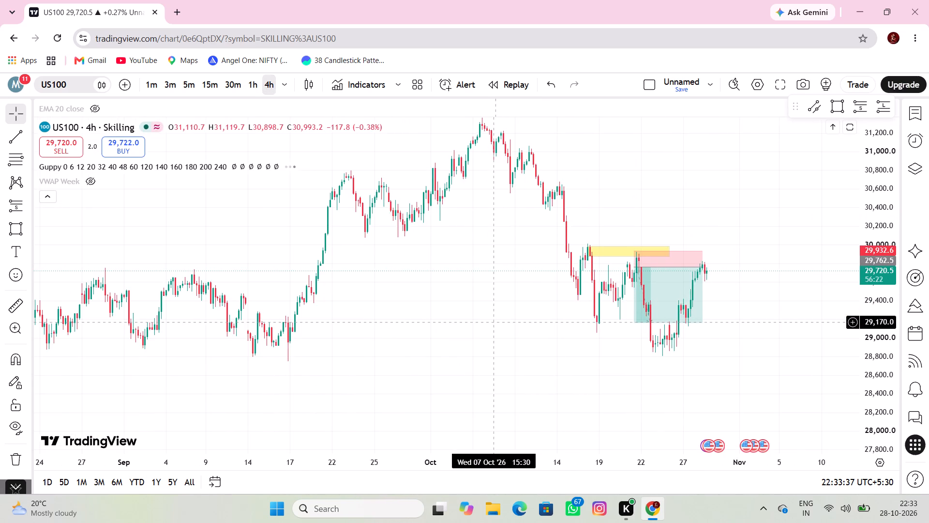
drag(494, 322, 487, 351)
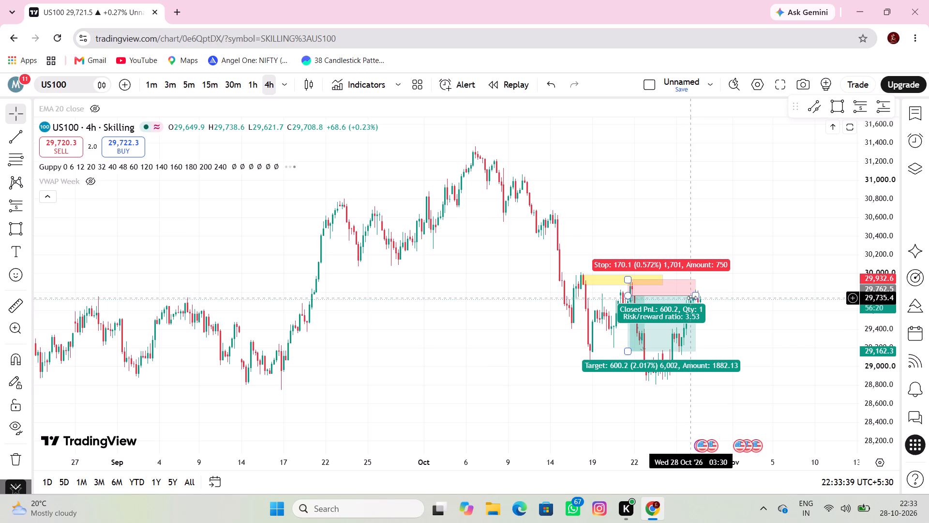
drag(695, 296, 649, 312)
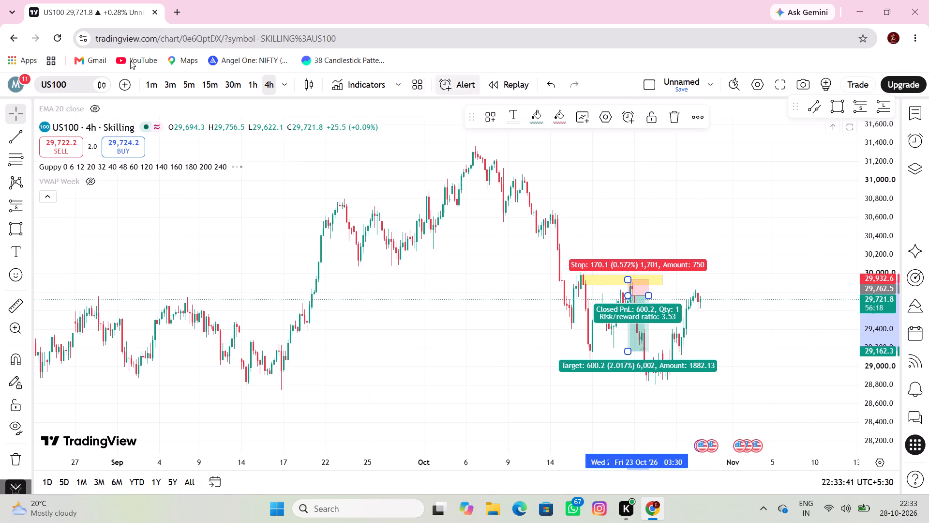
On the 15-minute timeframe, move the short position's entry to 22 October 00:00 at about 29,782.3.
click(255, 86)
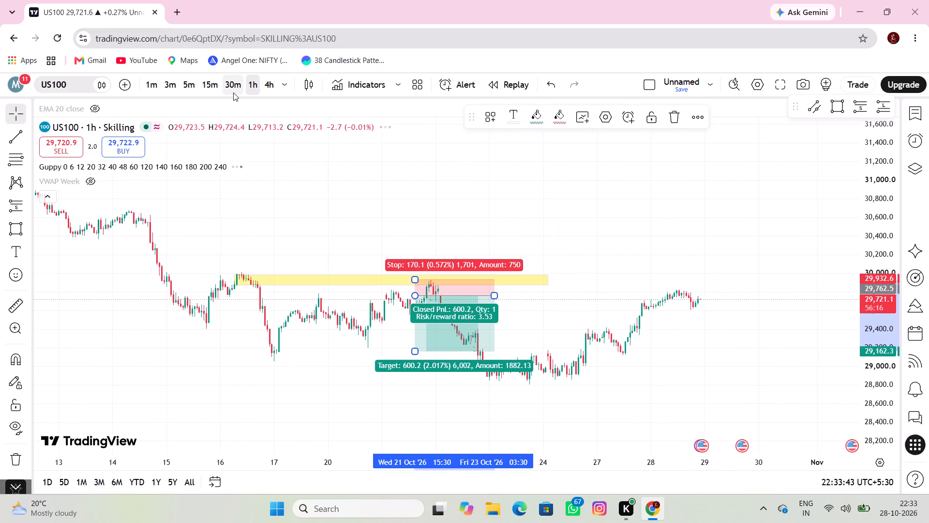
click(212, 88)
scroll(295, 236, down, 4)
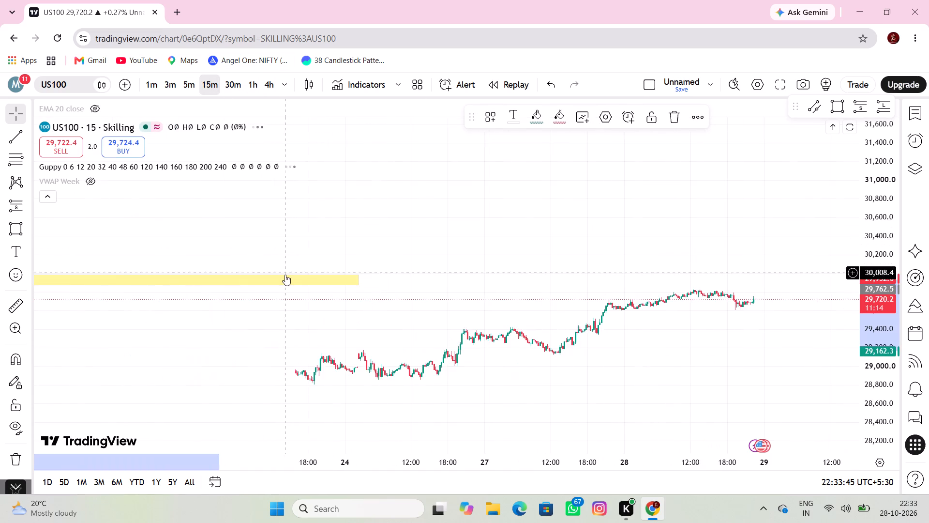
scroll(285, 275, down, 6)
drag(283, 239, 653, 271)
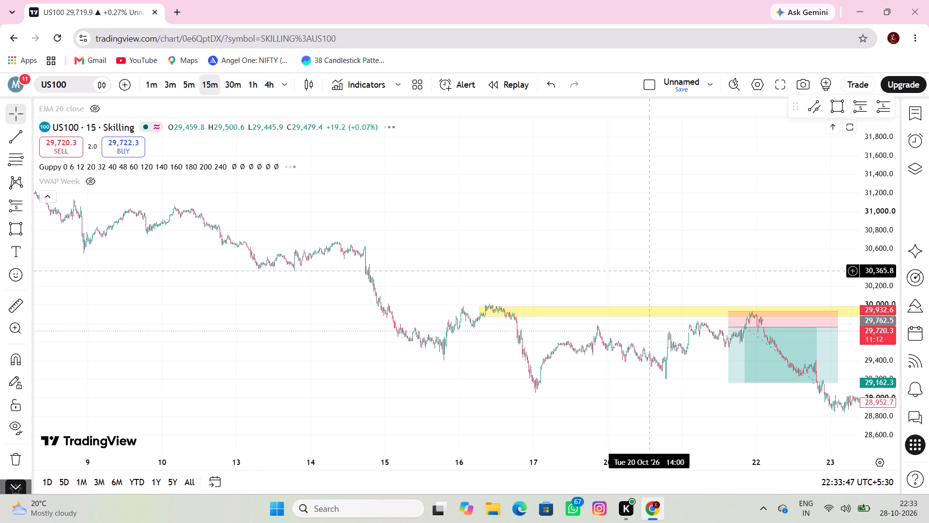
scroll(567, 376, up, 7)
scroll(658, 392, up, 6)
scroll(893, 399, up, 3)
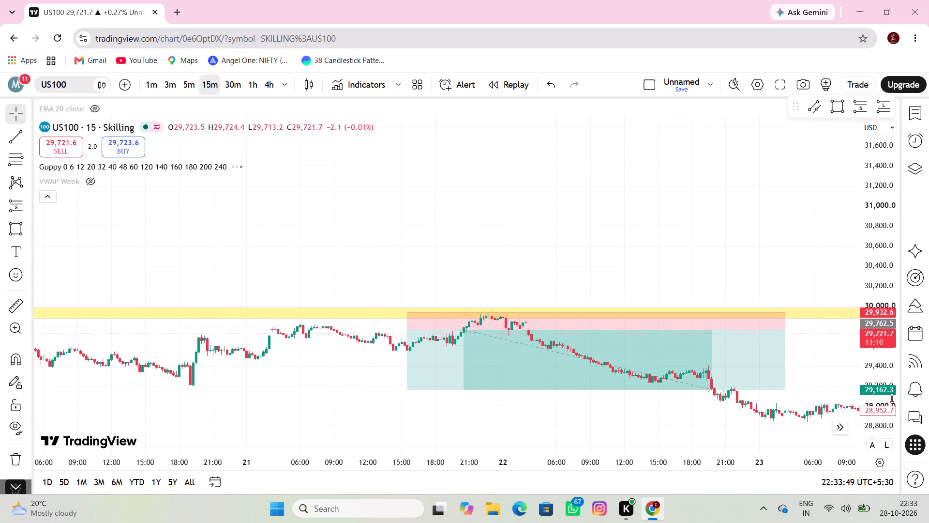
scroll(892, 399, up, 6)
scroll(633, 379, up, 4)
drag(794, 383, 794, 383)
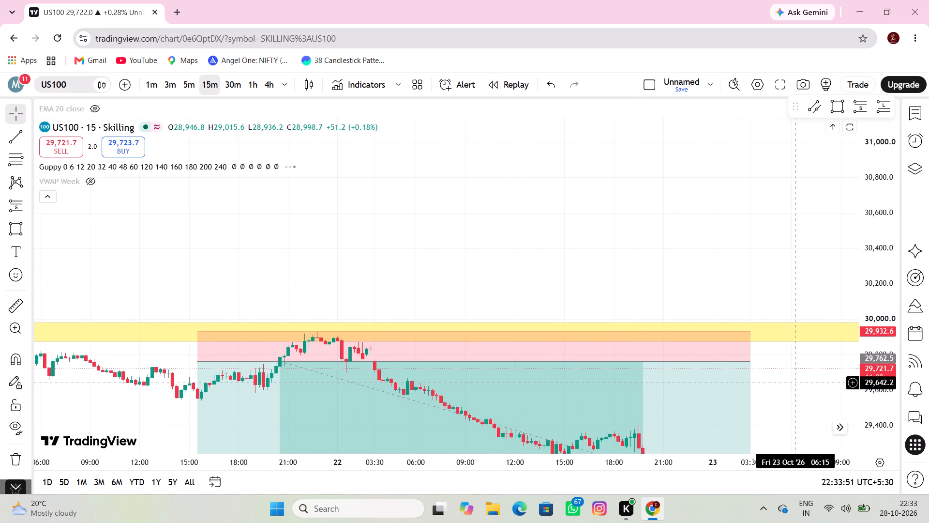
drag(794, 383, 813, 369)
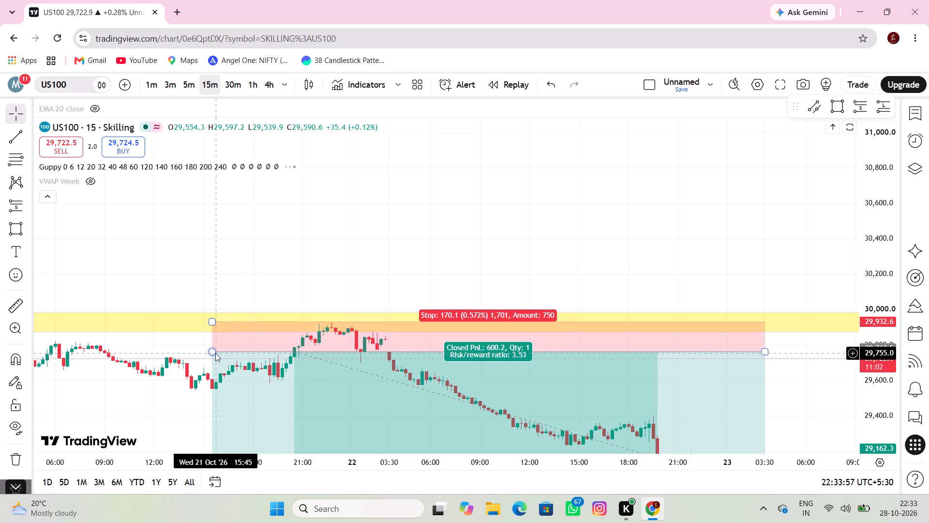
drag(215, 353, 355, 353)
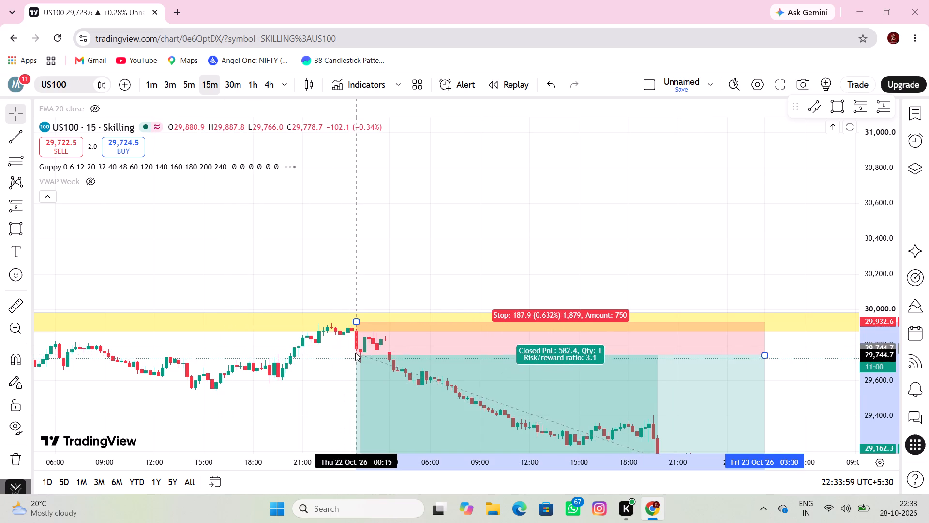
drag(355, 353, 352, 347)
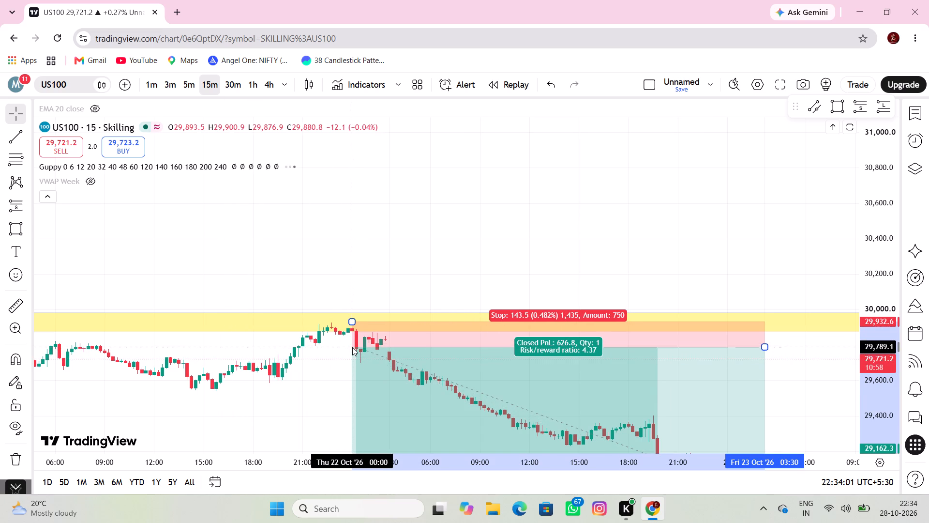
drag(352, 347, 351, 348)
Lower the short position's stop to about 29,915.6.
drag(352, 322, 340, 325)
click(397, 296)
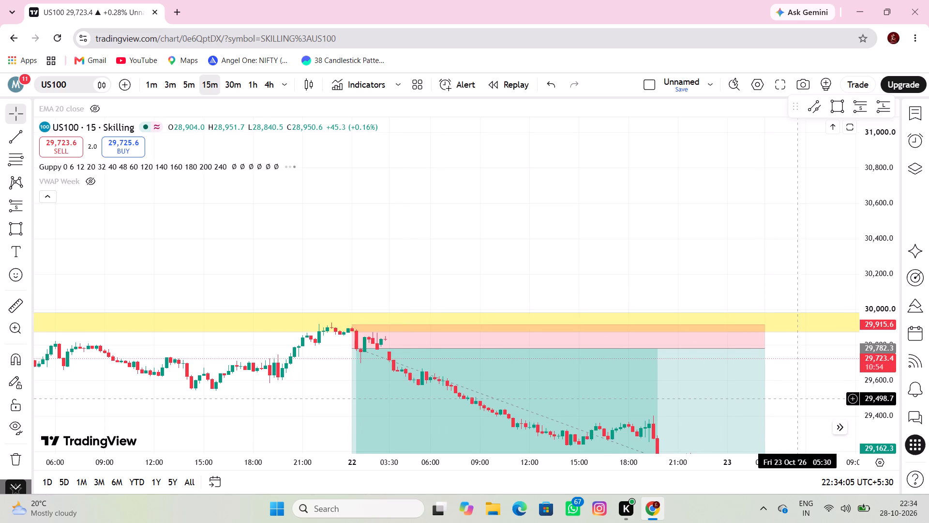
Shorten the short position so it ends at 22 October 21:00.
scroll(877, 409, up, 5)
drag(827, 412, 883, 280)
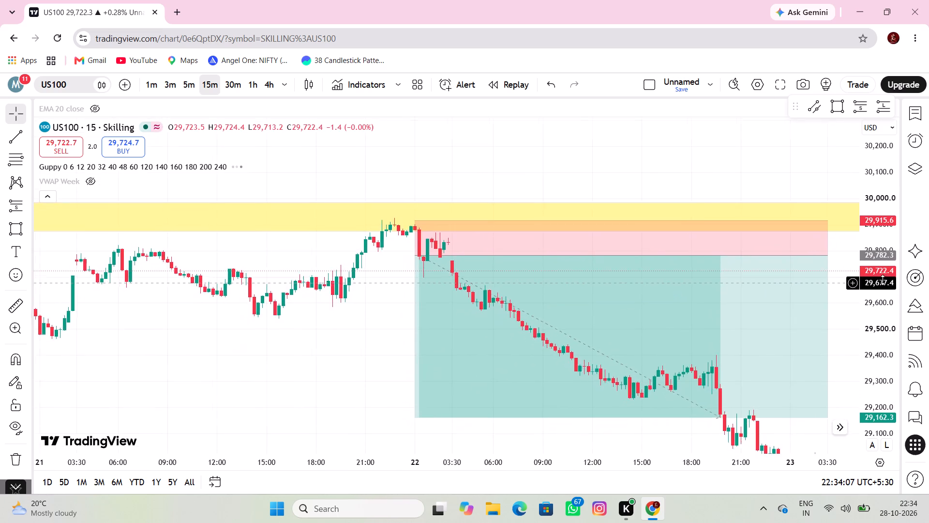
drag(883, 280, 838, 325)
drag(774, 297, 704, 319)
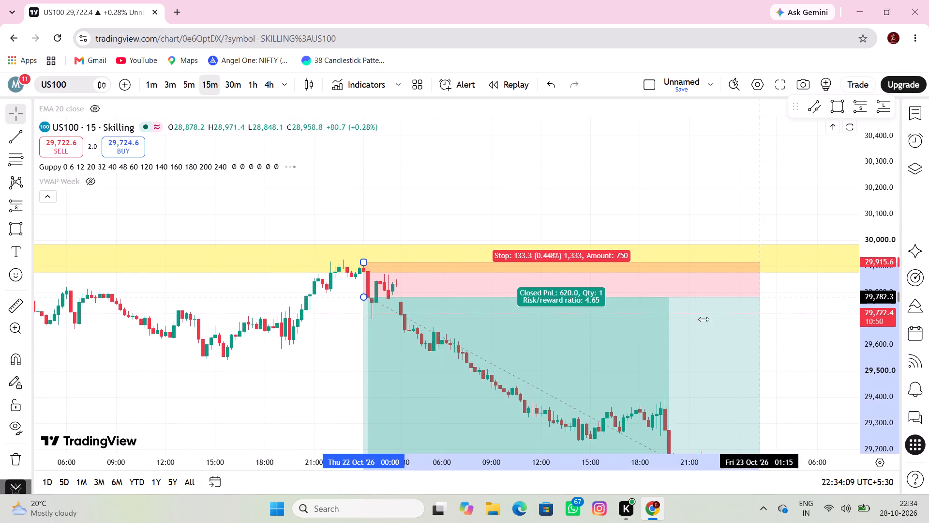
drag(704, 319, 707, 391)
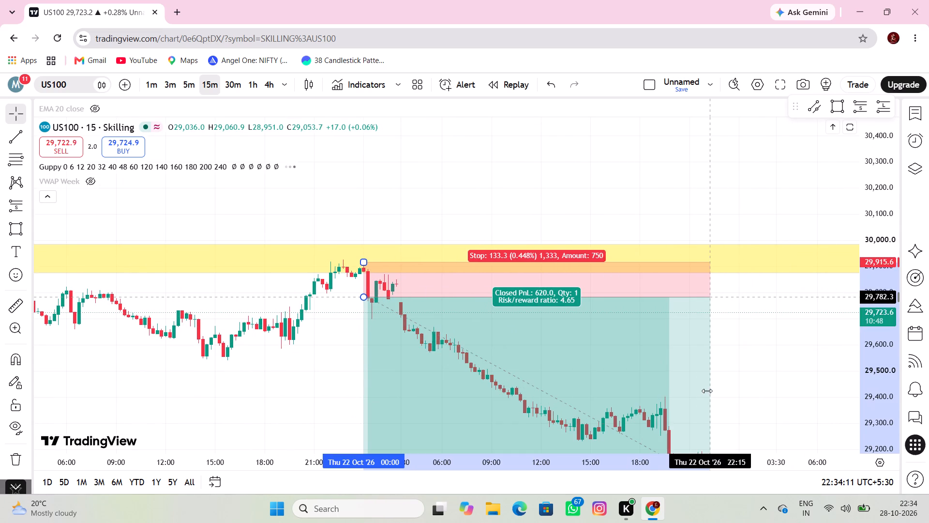
drag(707, 391, 690, 399)
drag(743, 414, 741, 362)
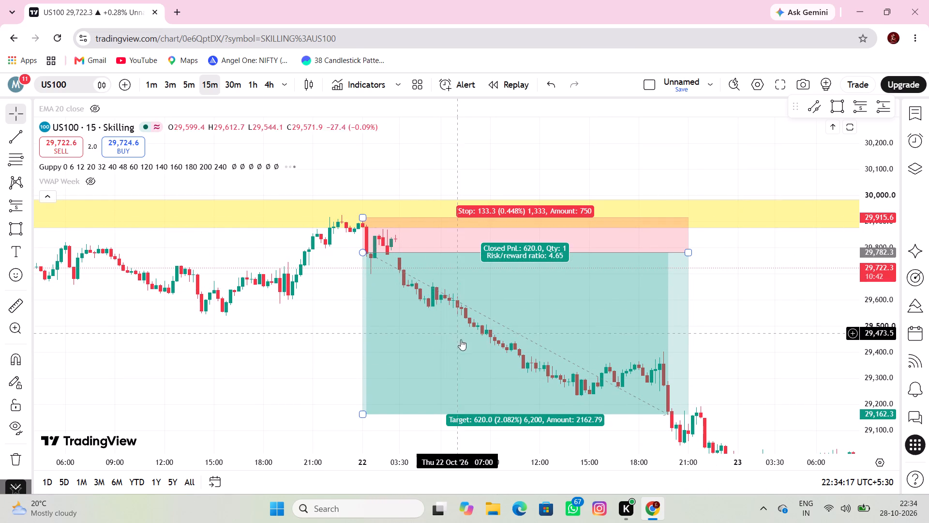
Raise the short position's target to about 29,207.0.
scroll(393, 349, down, 4)
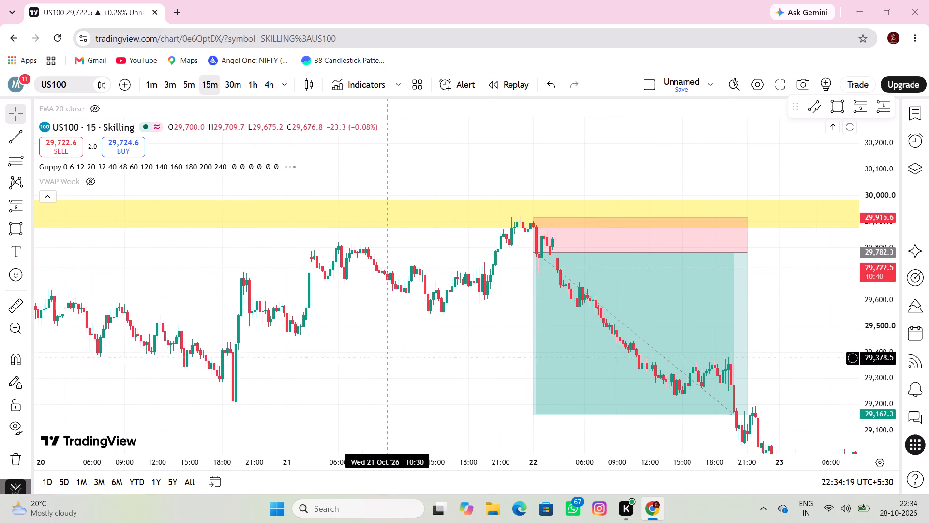
drag(535, 415, 532, 409)
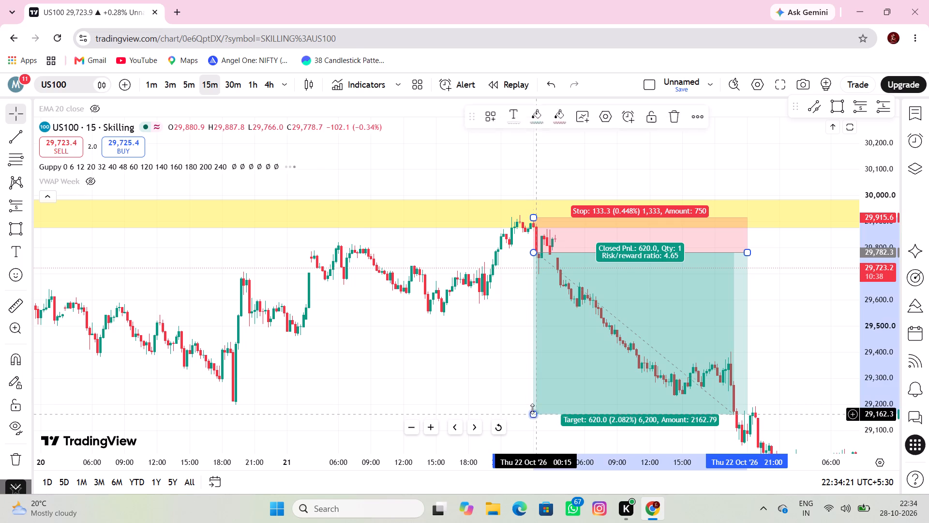
drag(532, 409, 532, 403)
drag(462, 365, 340, 343)
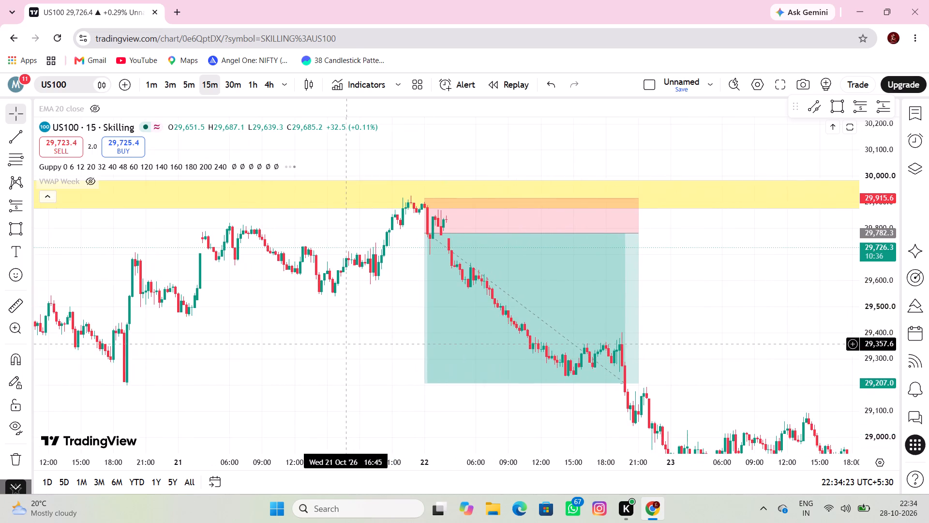
drag(340, 343, 329, 341)
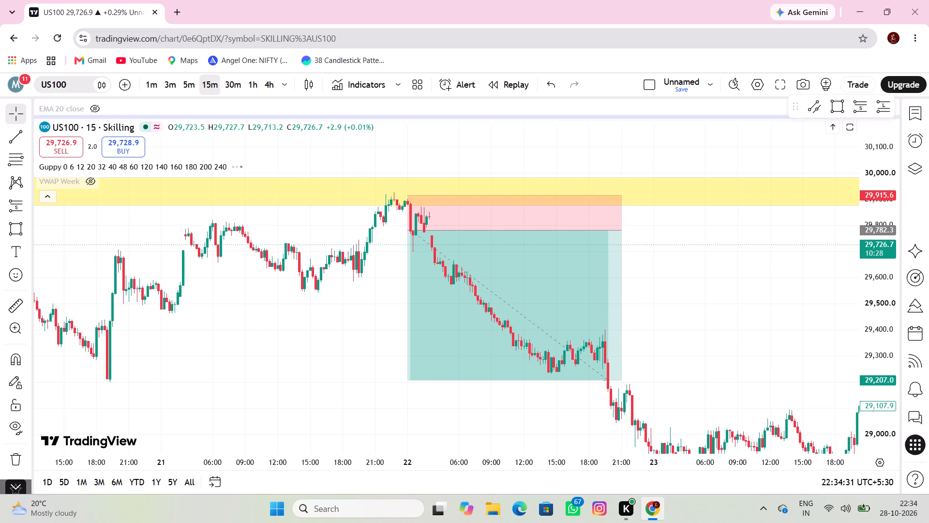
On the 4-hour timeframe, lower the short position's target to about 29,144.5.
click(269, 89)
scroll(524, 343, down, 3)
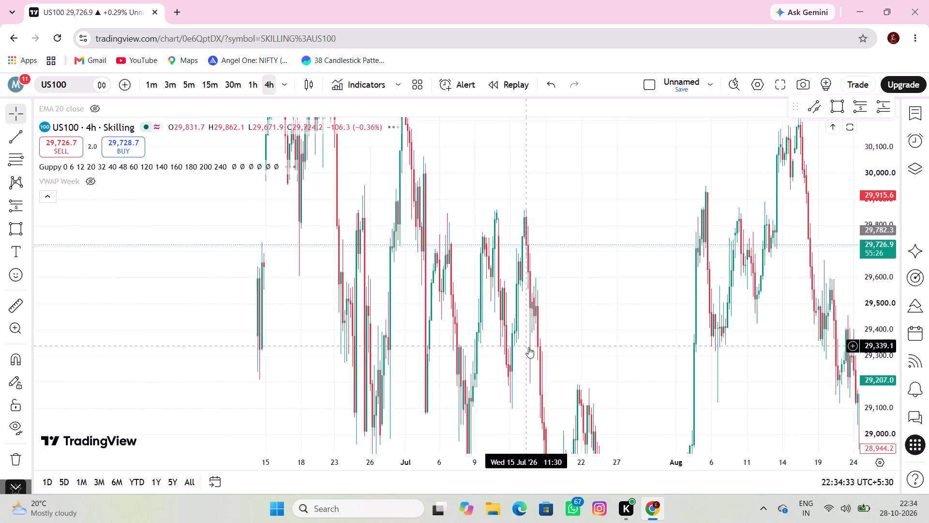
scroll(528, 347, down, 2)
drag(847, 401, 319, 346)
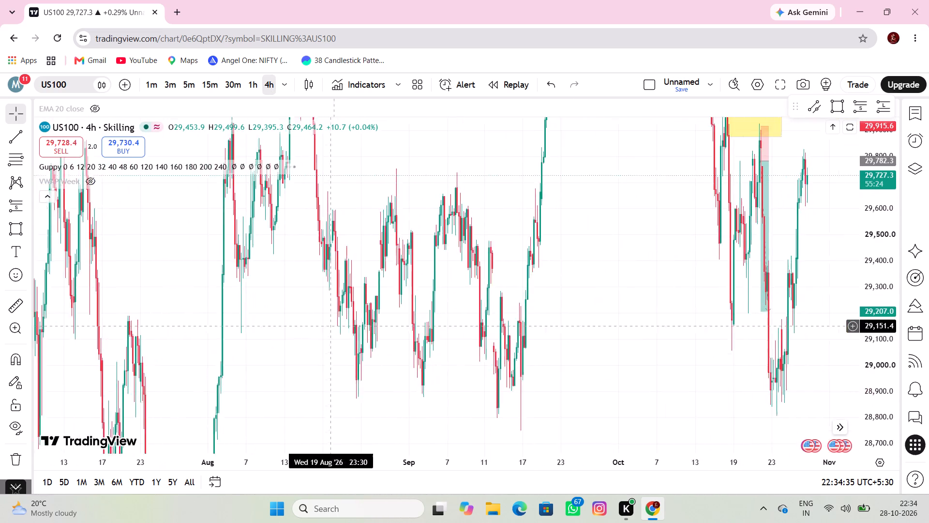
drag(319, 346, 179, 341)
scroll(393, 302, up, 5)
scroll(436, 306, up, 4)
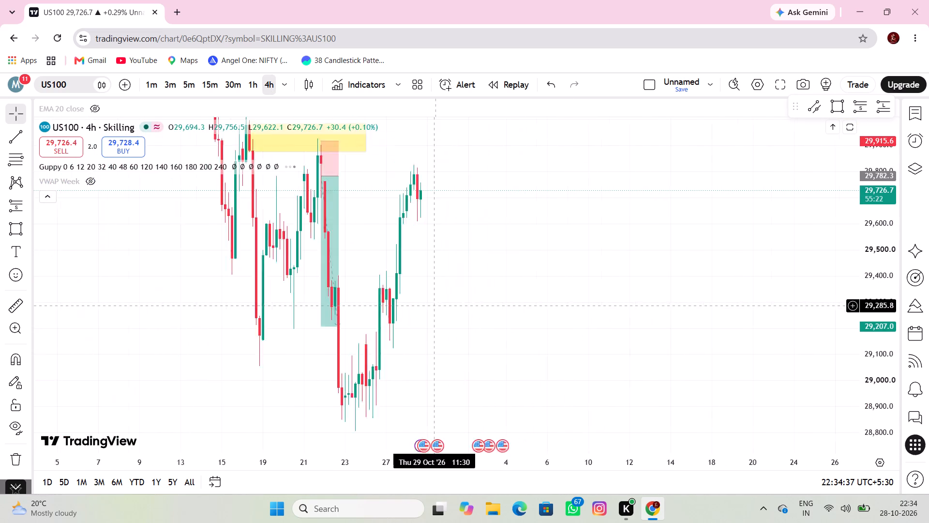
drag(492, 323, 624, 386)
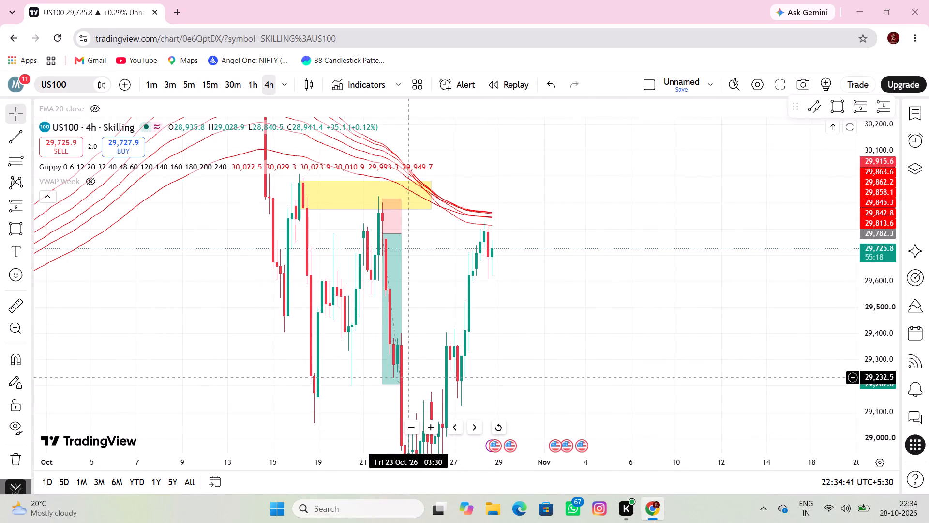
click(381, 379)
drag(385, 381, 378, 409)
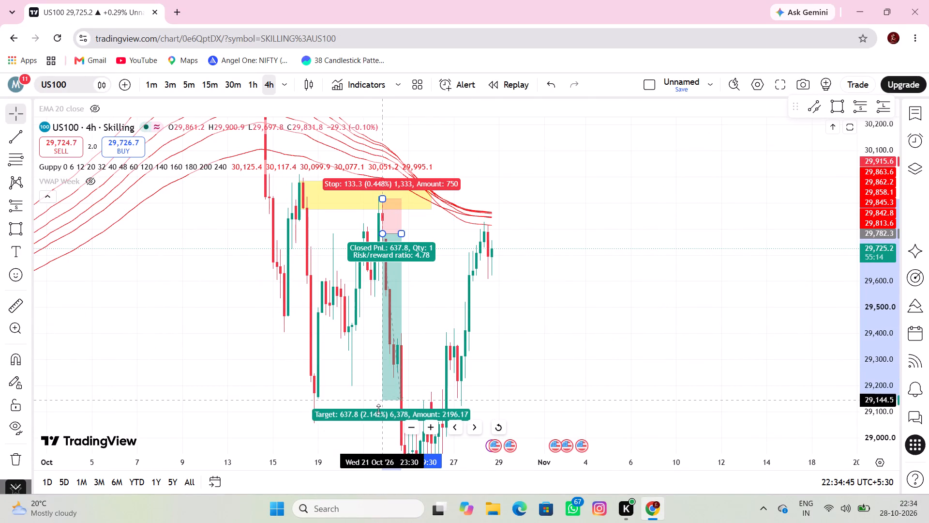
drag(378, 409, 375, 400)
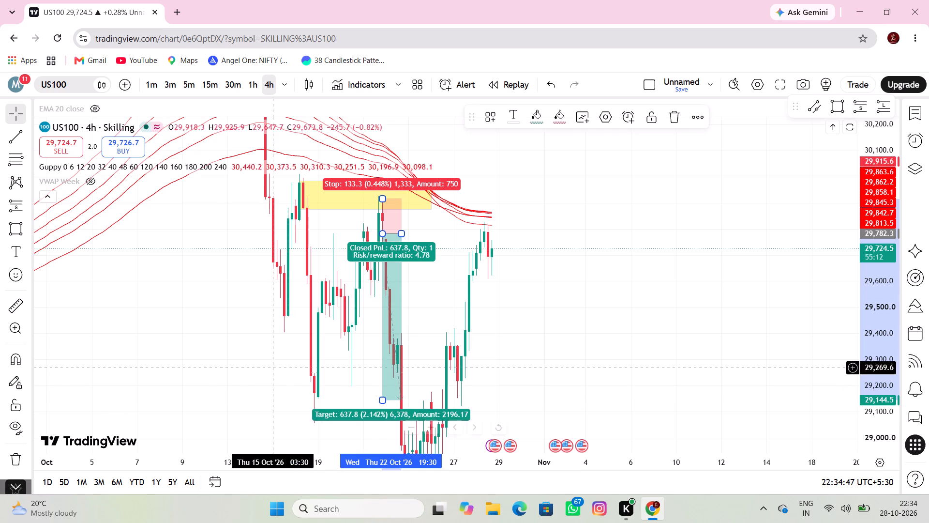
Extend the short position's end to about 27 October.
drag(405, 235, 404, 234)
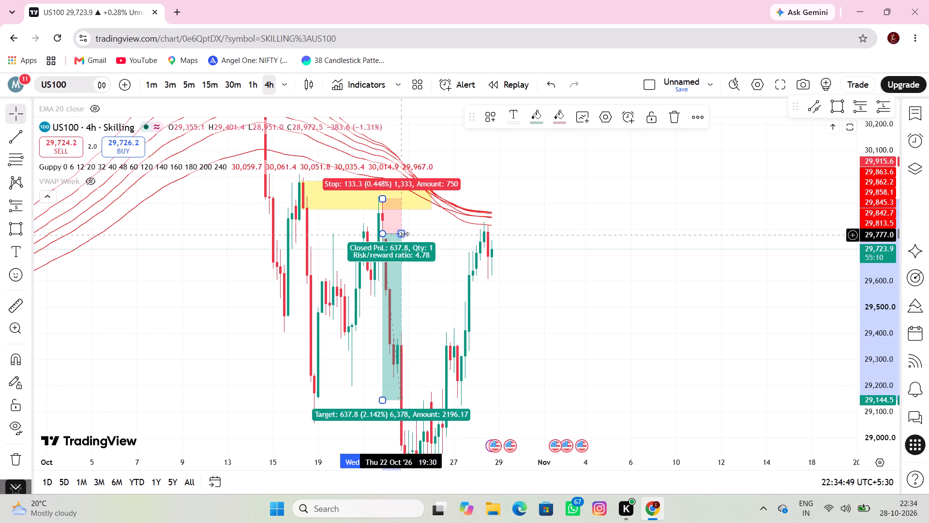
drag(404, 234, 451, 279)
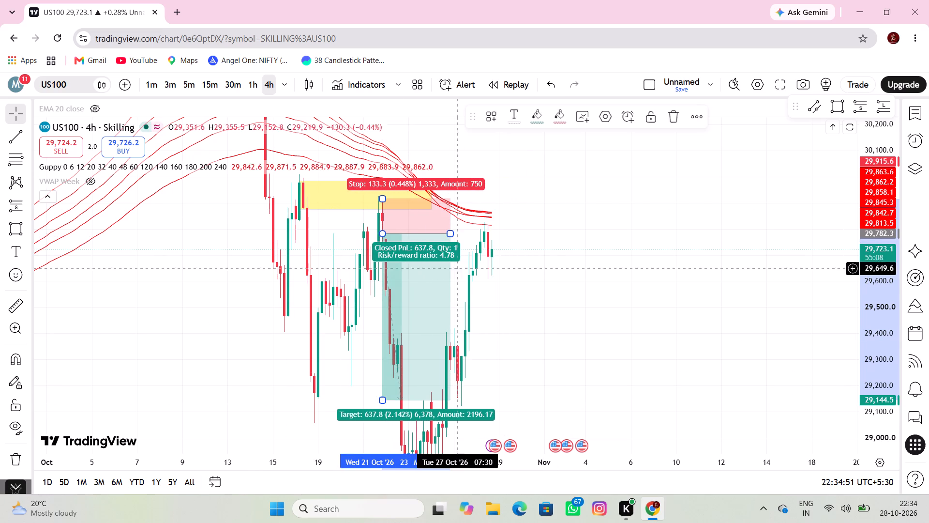
Delete the short position from the US100 chart.
click(672, 125)
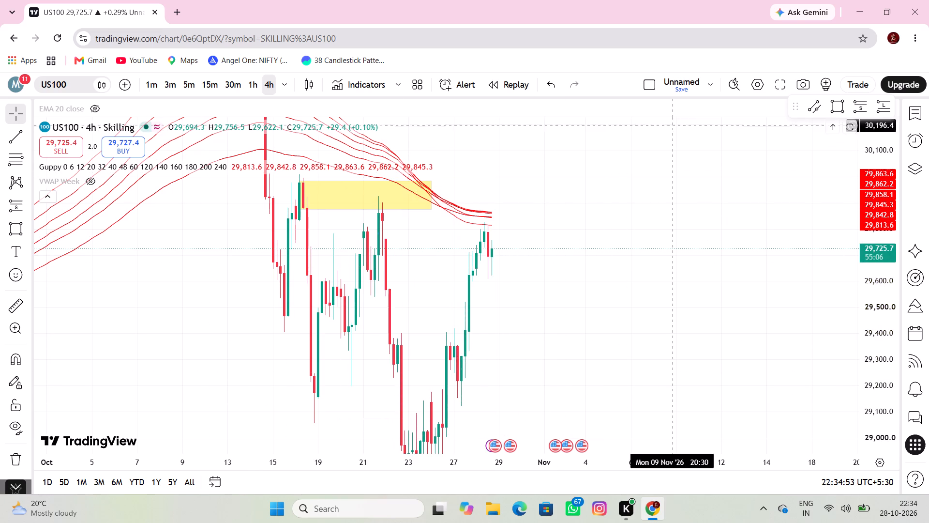
Switch the US100 chart to the 1-day timeframe.
drag(512, 311, 569, 305)
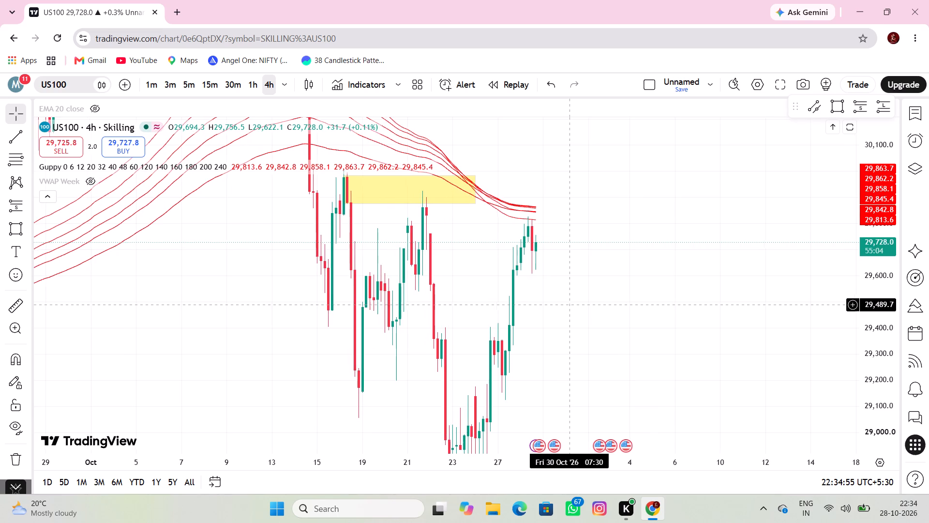
drag(569, 305, 691, 231)
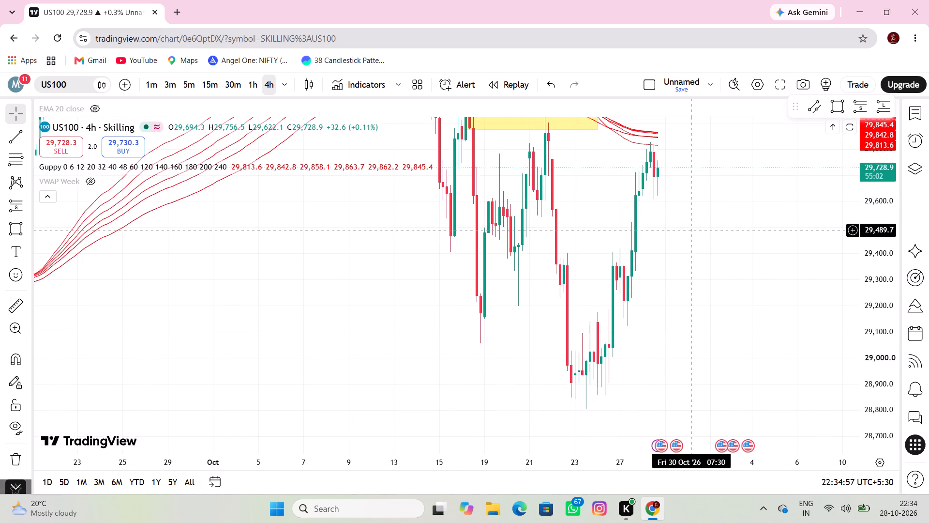
drag(691, 231, 688, 233)
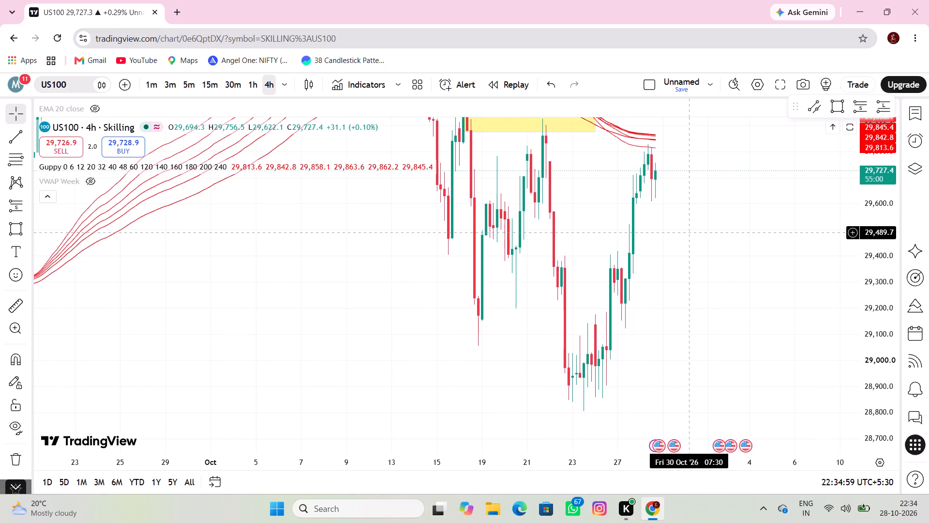
drag(688, 233, 688, 233)
scroll(570, 278, up, 5)
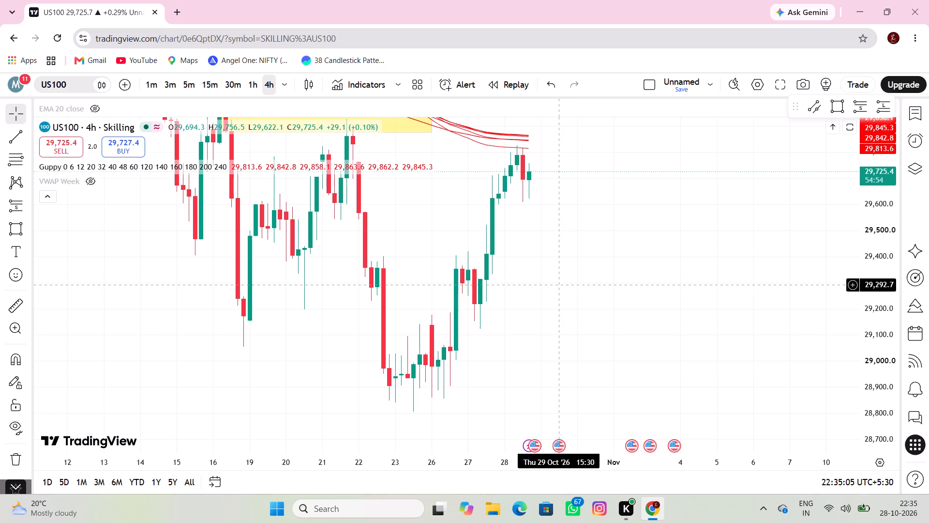
click(283, 89)
scroll(329, 384, down, 5)
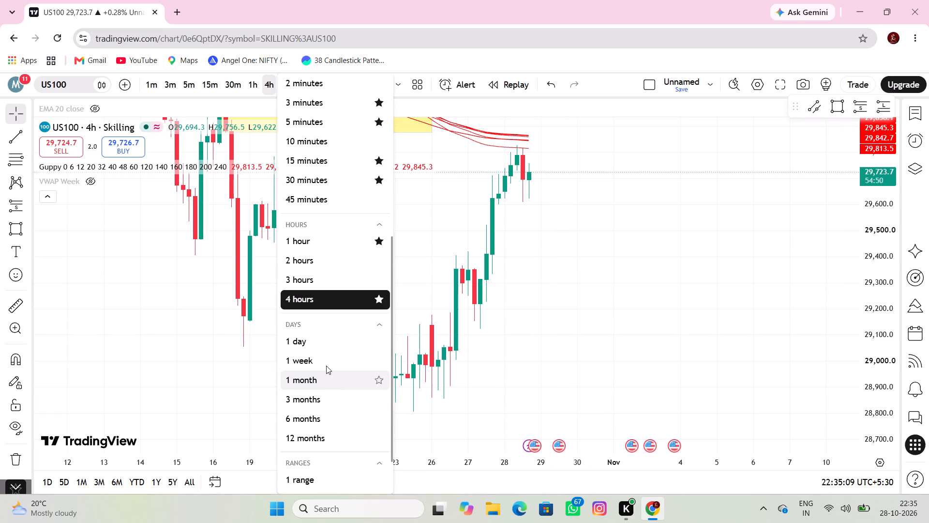
click(324, 340)
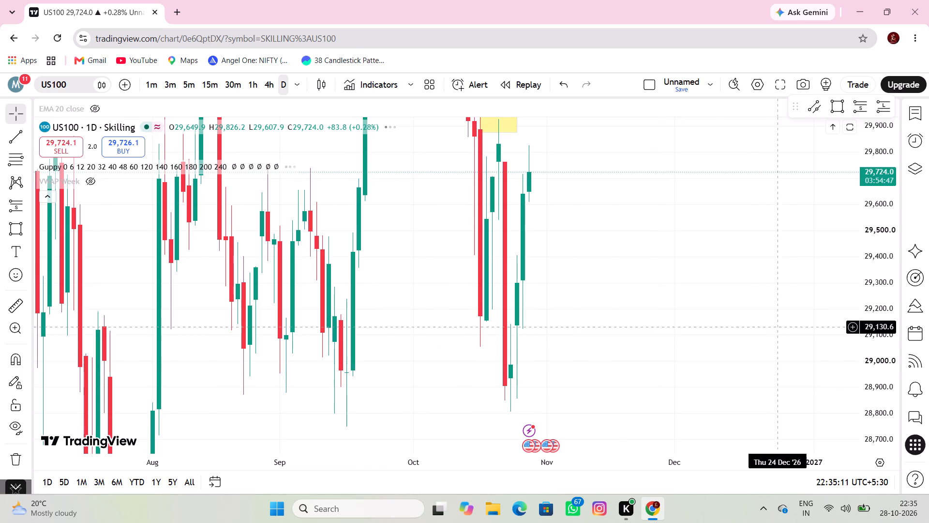
Draw a horizontal line at about 28,757.8, just below the late-October lows on the daily chart.
scroll(896, 362, down, 12)
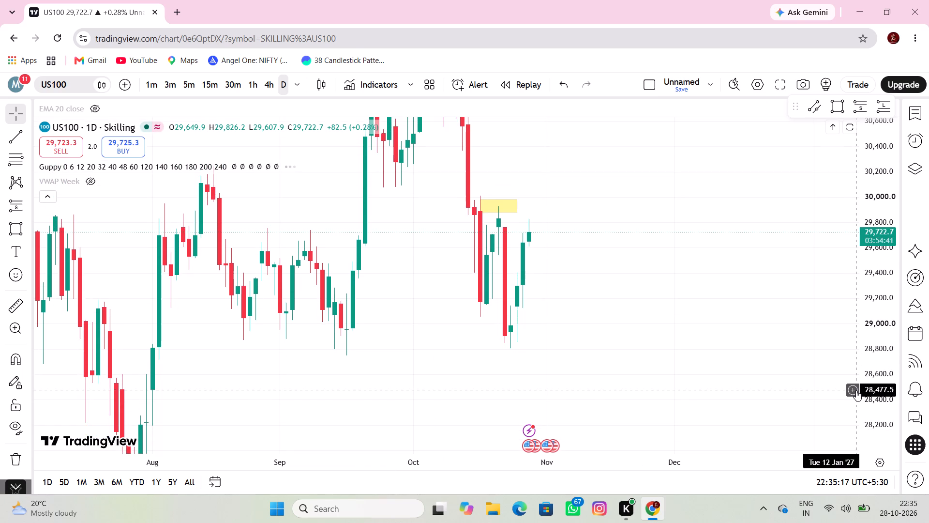
scroll(839, 409, down, 3)
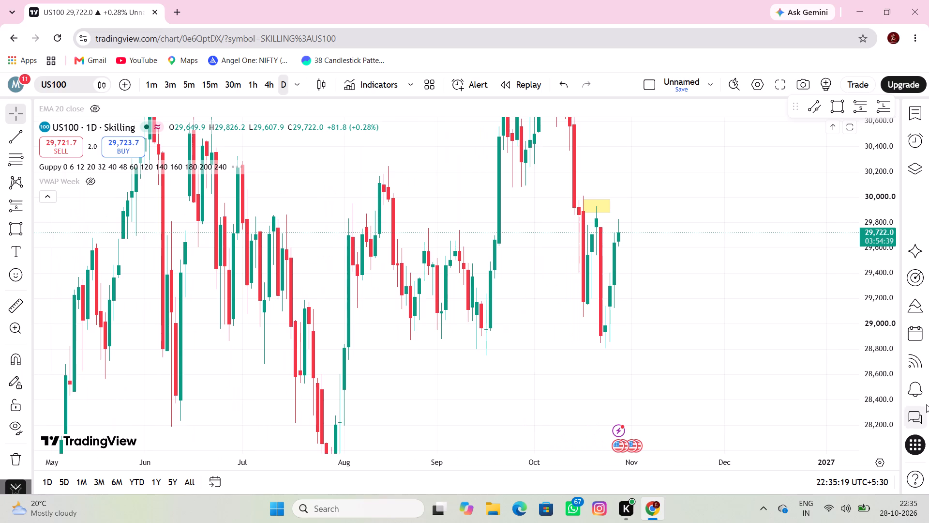
scroll(881, 399, down, 6)
scroll(258, 348, up, 6)
drag(260, 349, 439, 392)
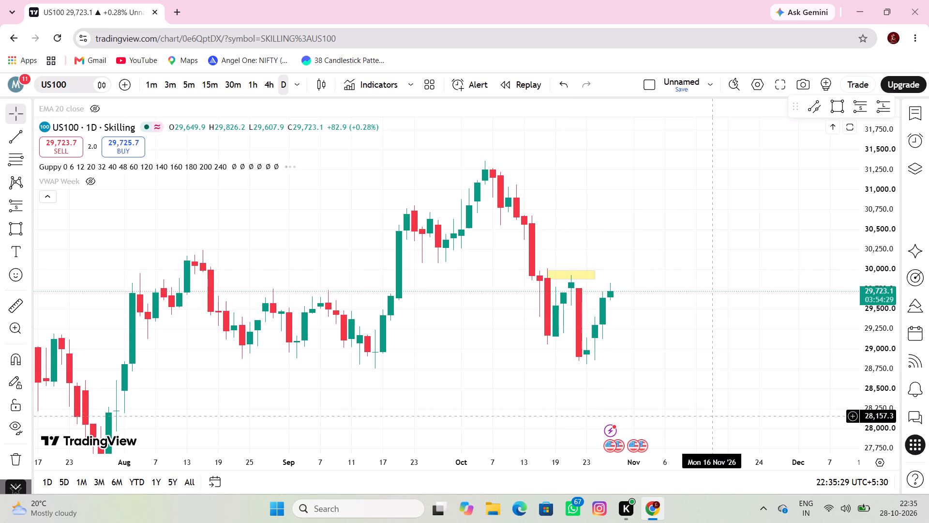
drag(707, 405, 697, 386)
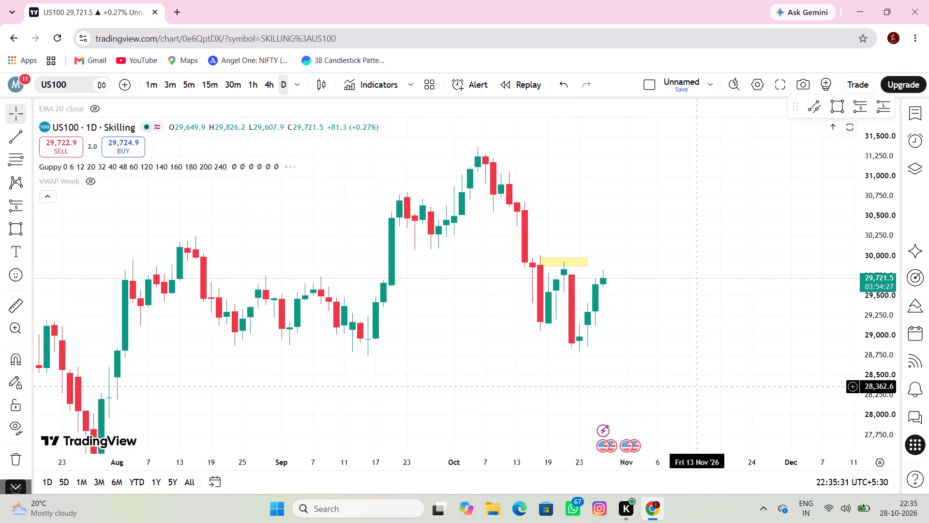
scroll(719, 396, down, 2)
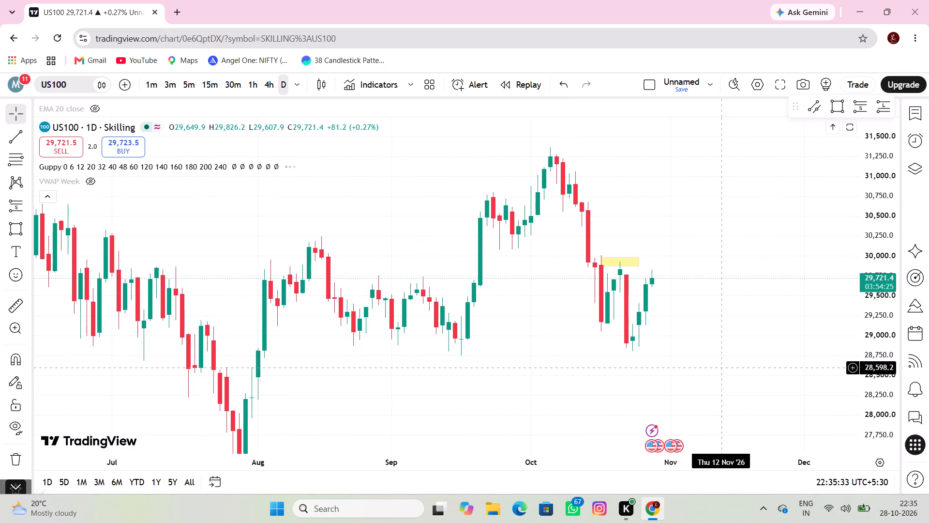
double_click(14, 145)
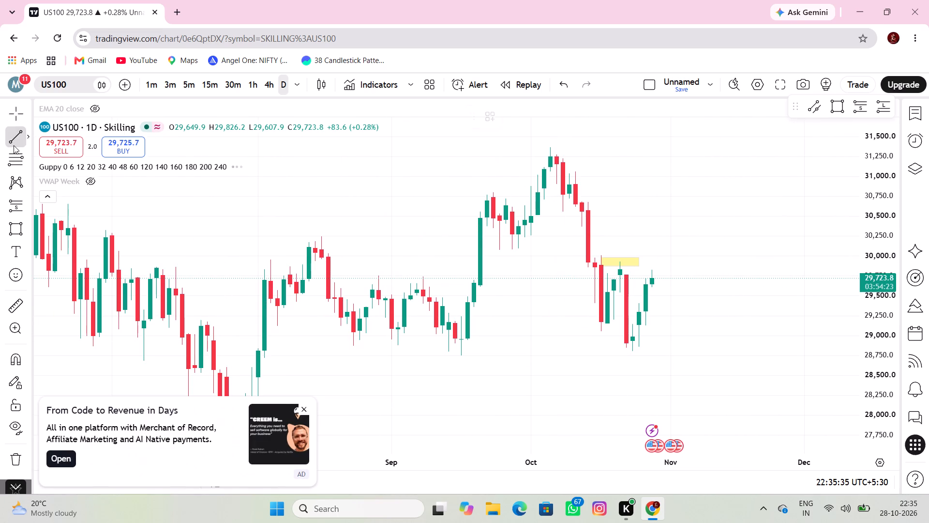
click(69, 215)
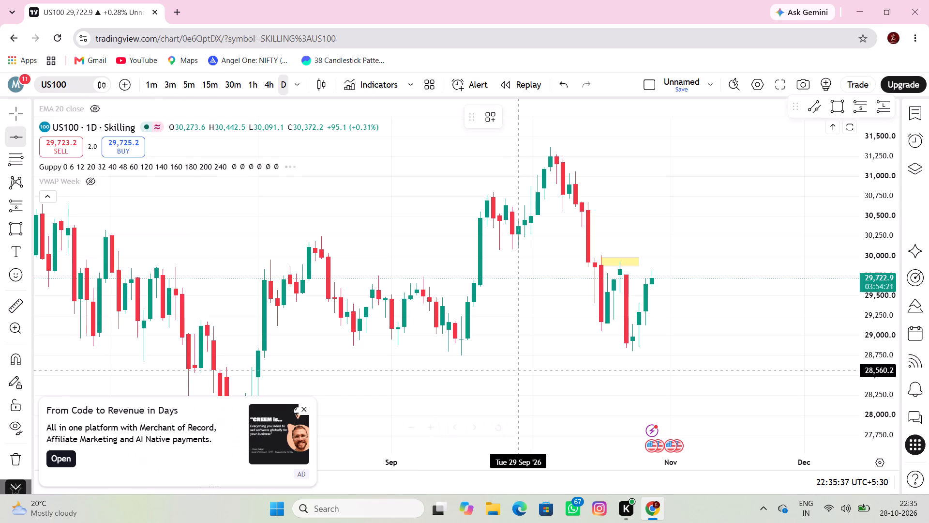
click(524, 355)
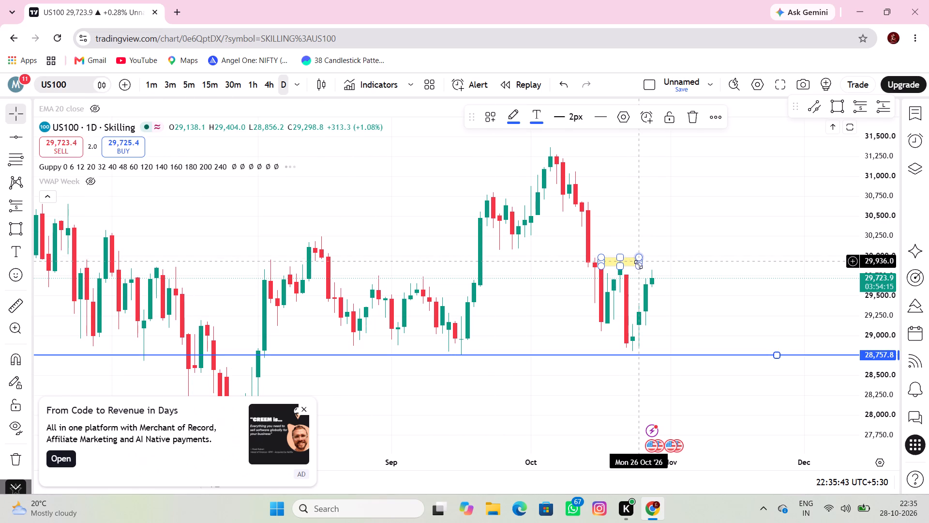
Enlarge the yellow zone so it ends at 9 November and its lower edge sits at about 29,533.2.
drag(638, 267, 703, 292)
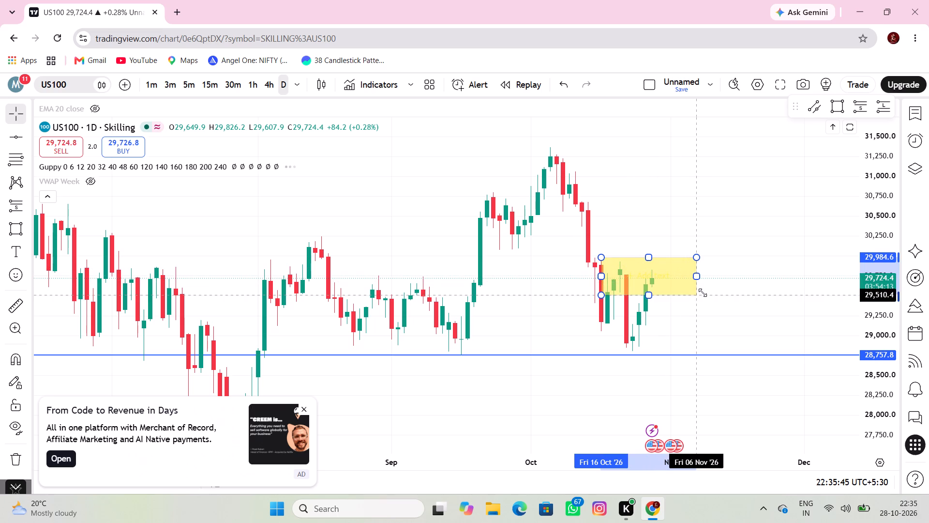
drag(703, 292, 702, 293)
click(702, 293)
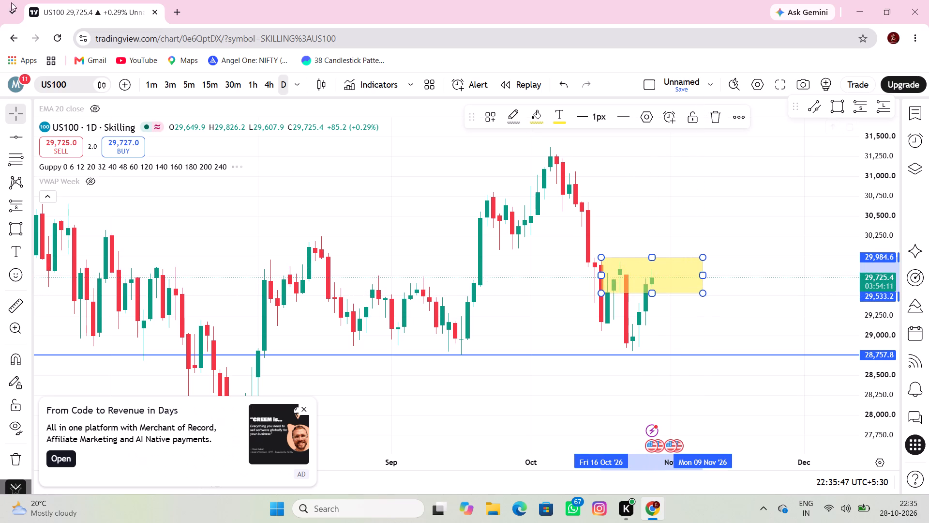
Examine recent price action inside the enlarged yellow zone on the 4-hour, 15-minute and 30-minute timeframes, ending on 15-minute.
click(268, 92)
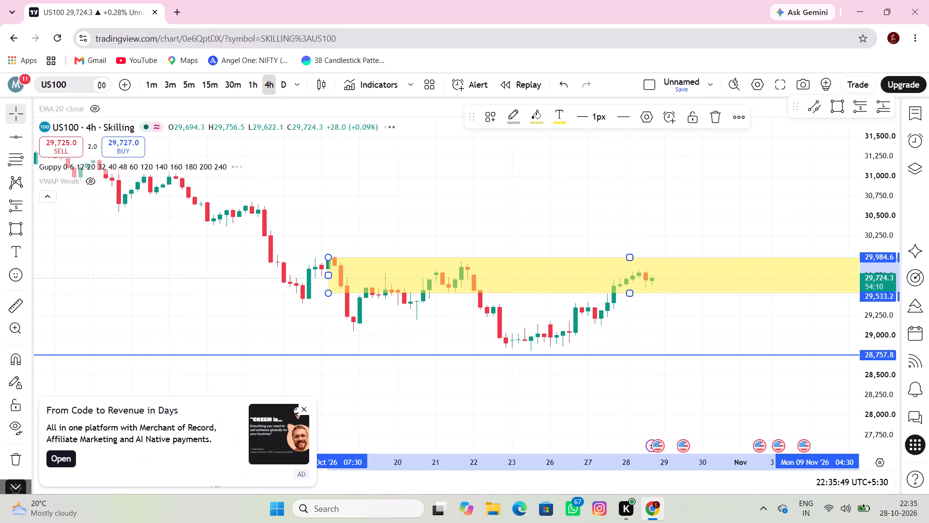
drag(643, 318, 608, 323)
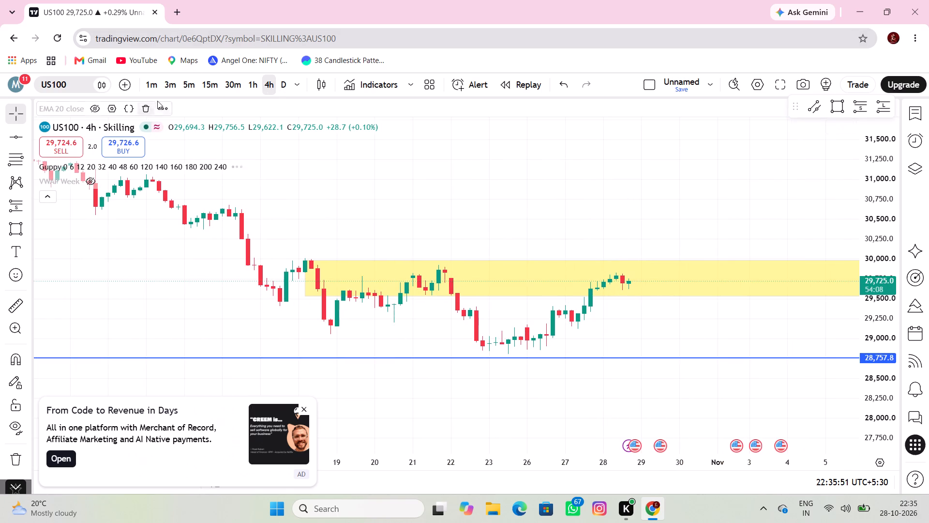
click(206, 86)
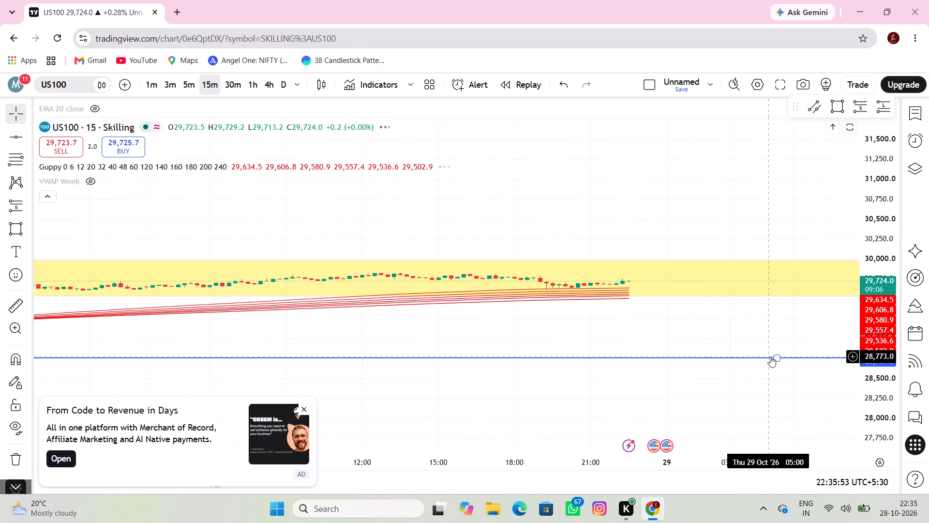
scroll(880, 393, up, 5)
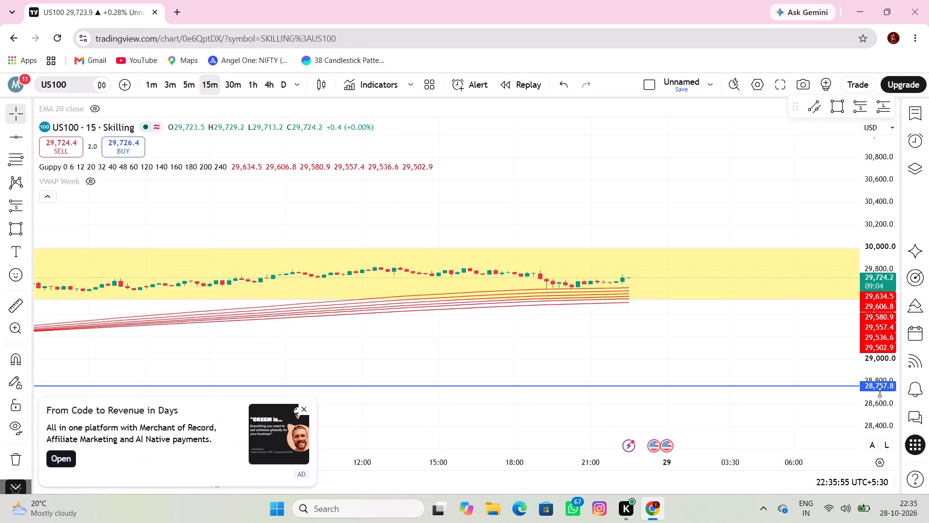
scroll(880, 393, up, 5)
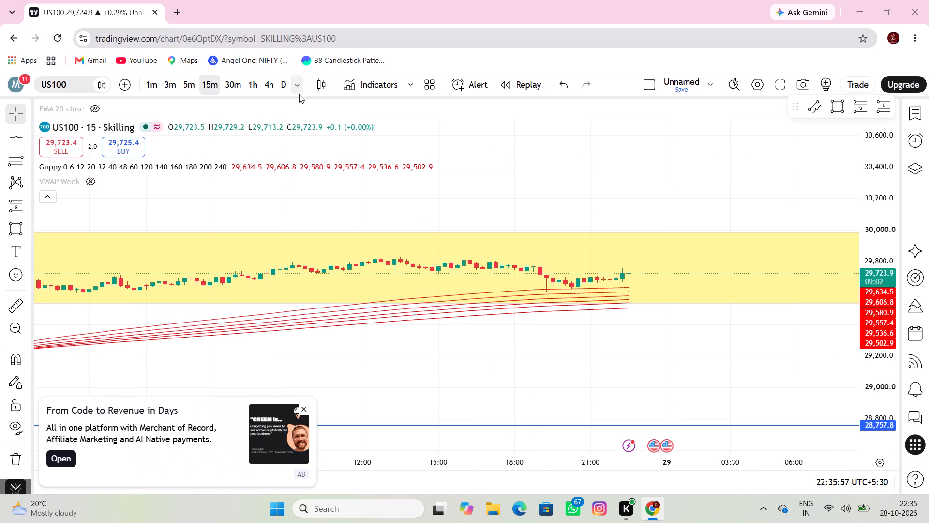
click(223, 86)
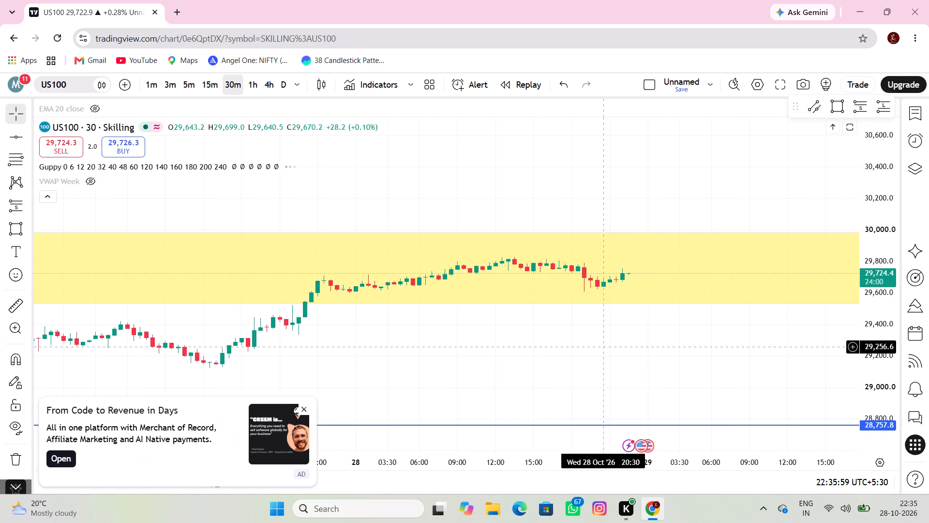
scroll(628, 353, down, 6)
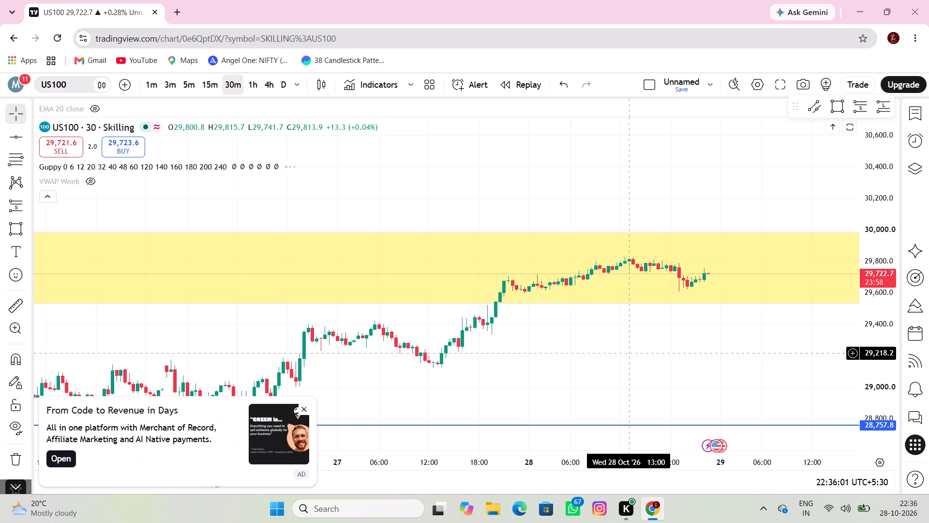
scroll(629, 353, down, 2)
scroll(628, 353, up, 5)
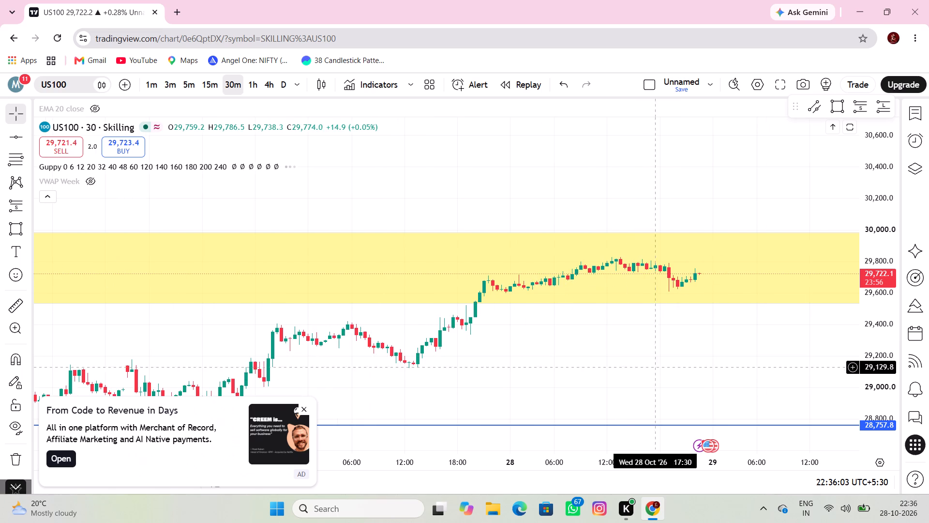
scroll(863, 371, up, 4)
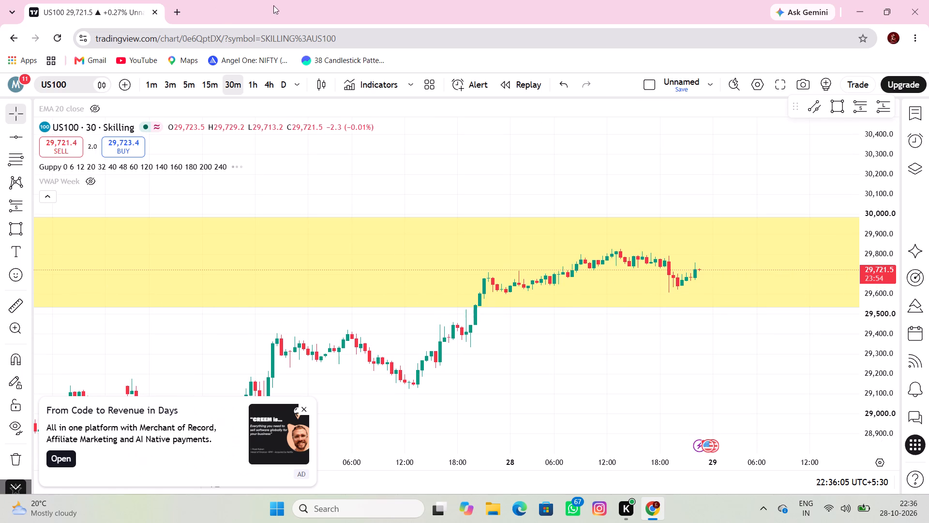
click(208, 78)
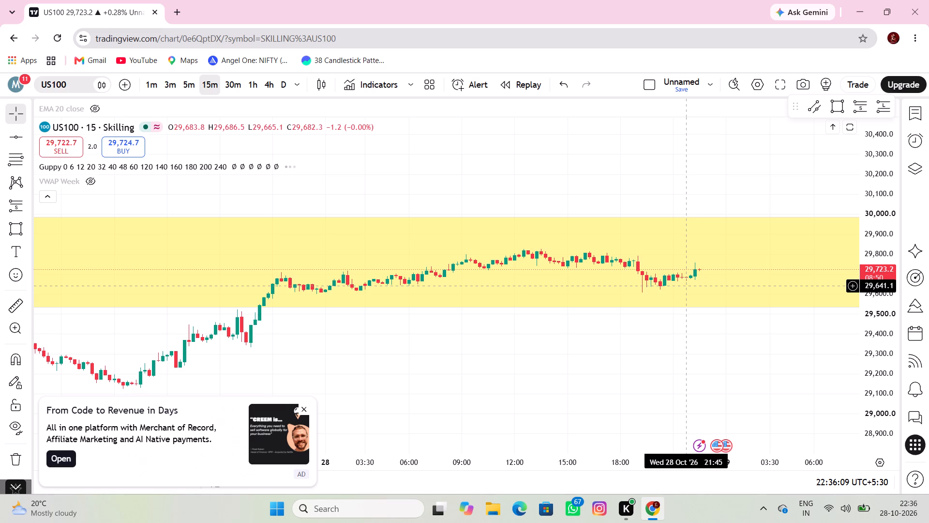
Examine US100 price action around the yellow zone on the 15-minute timeframe, finishing with the zone and support line on the daily chart.
scroll(679, 290, down, 1)
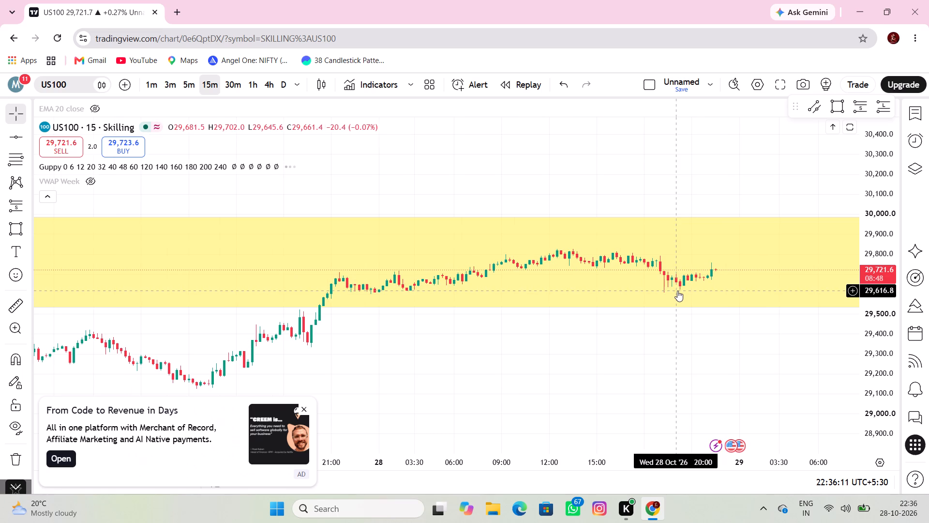
scroll(883, 359, up, 11)
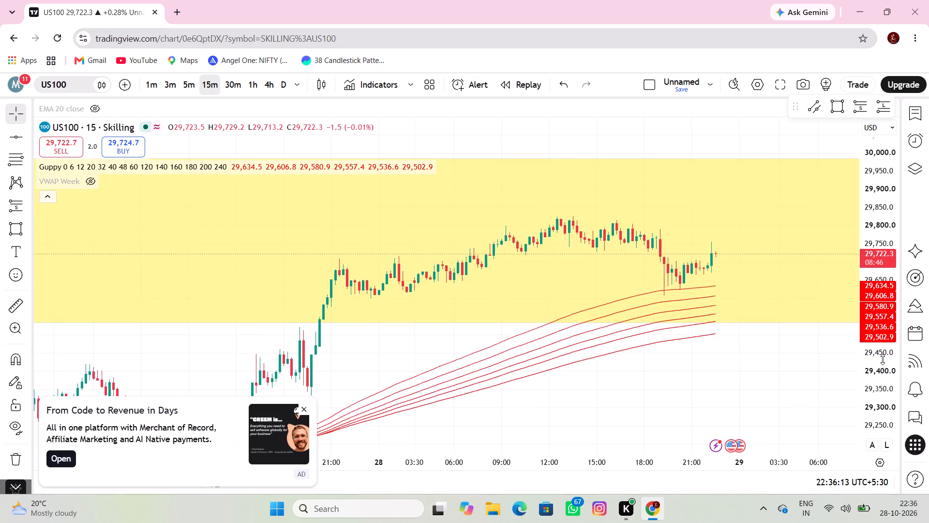
scroll(878, 360, up, 6)
scroll(764, 366, up, 6)
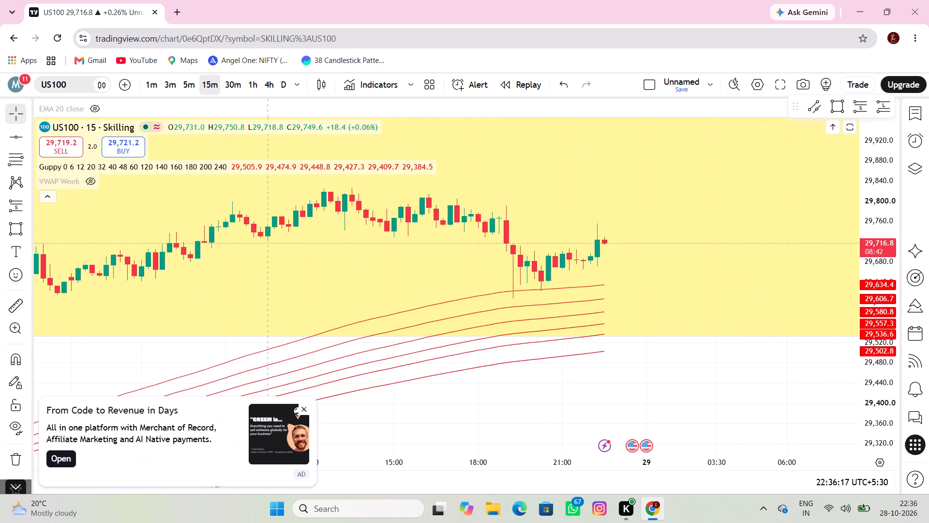
click(272, 90)
click(284, 89)
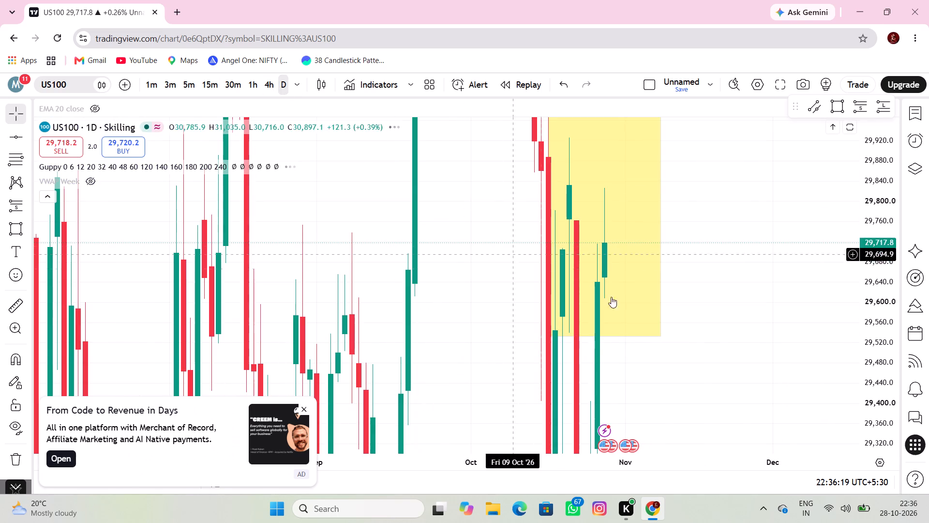
scroll(913, 399, down, 19)
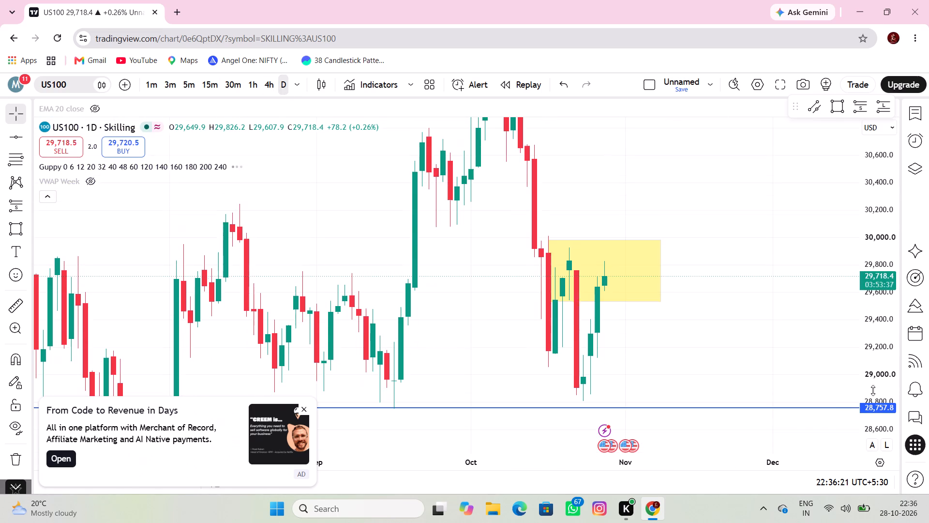
drag(728, 351, 705, 327)
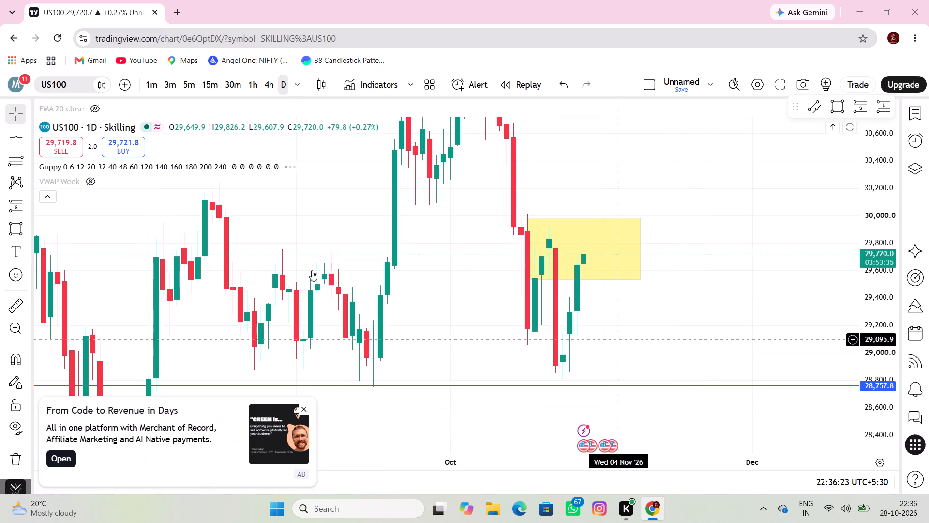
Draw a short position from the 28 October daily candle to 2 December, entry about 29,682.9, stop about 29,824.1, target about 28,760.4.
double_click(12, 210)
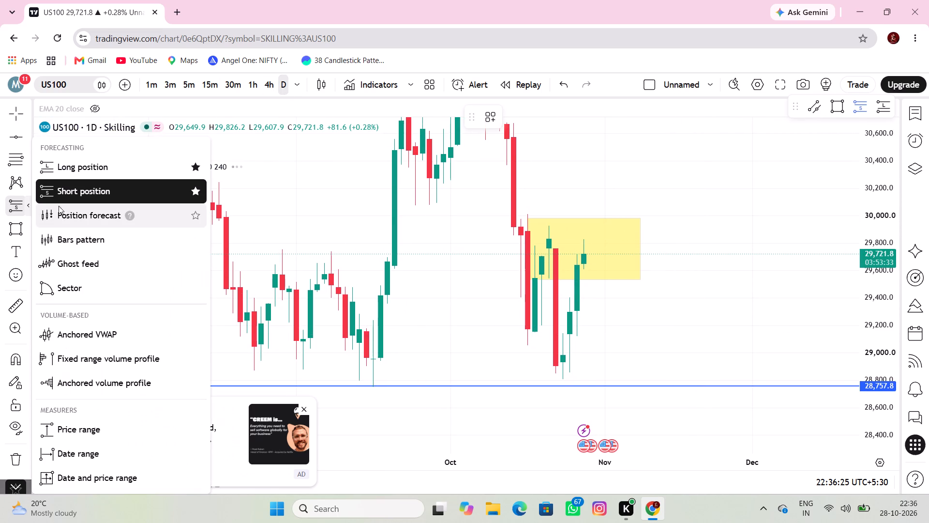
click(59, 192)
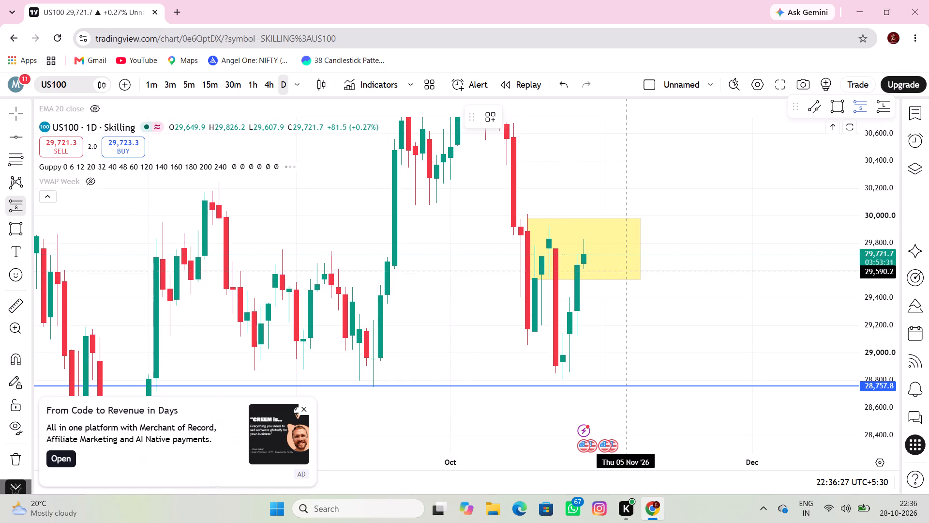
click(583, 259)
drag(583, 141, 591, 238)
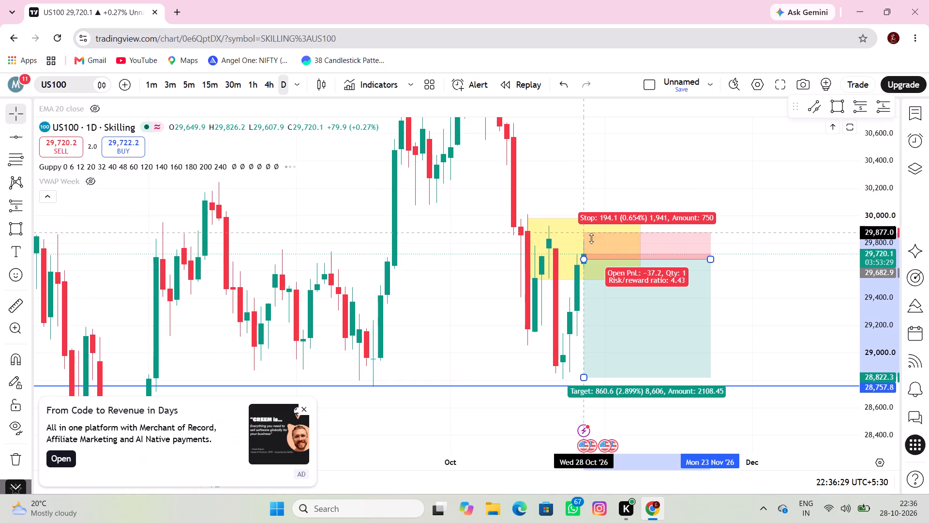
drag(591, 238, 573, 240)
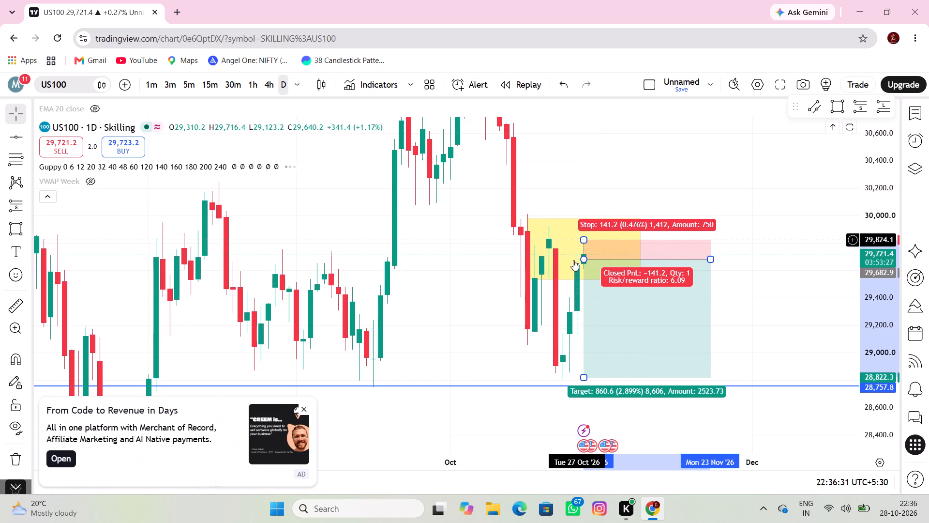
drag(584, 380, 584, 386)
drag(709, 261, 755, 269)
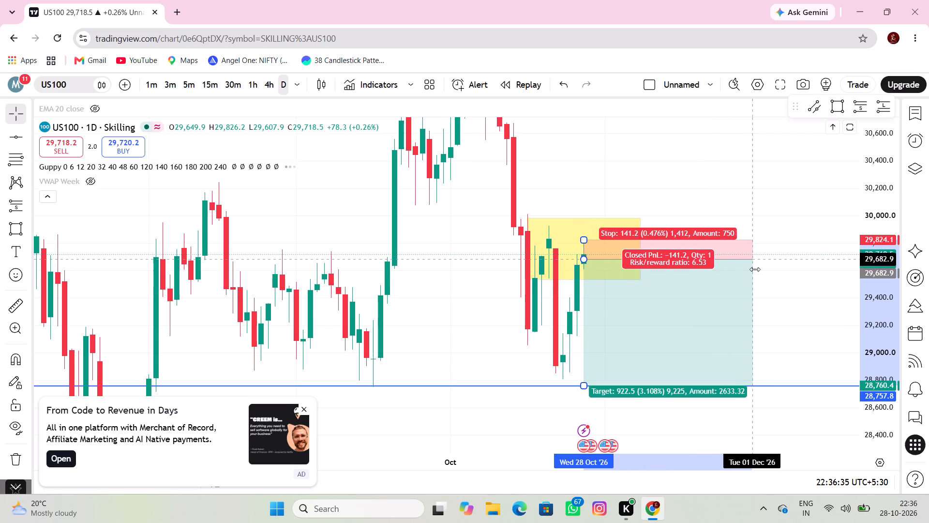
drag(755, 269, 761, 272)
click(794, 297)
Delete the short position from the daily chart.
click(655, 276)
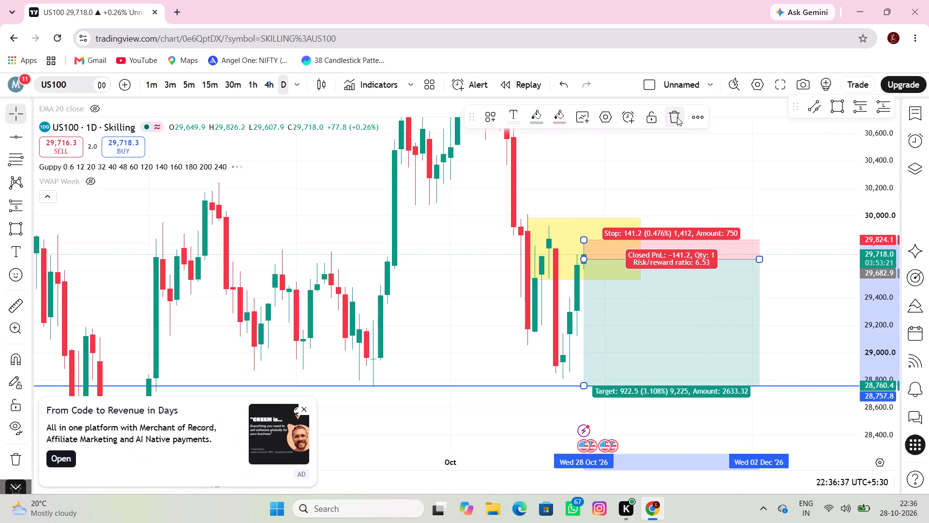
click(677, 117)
Examine the 15-minute US100 chart, comparing recent price swings with the yellow zone, the Guppy averages and the 28,757.8 line.
click(213, 89)
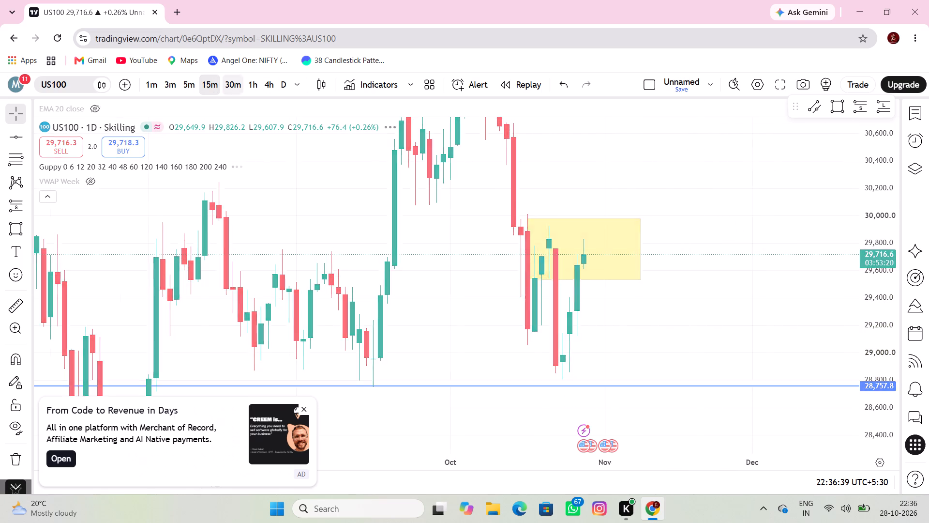
scroll(463, 351, down, 11)
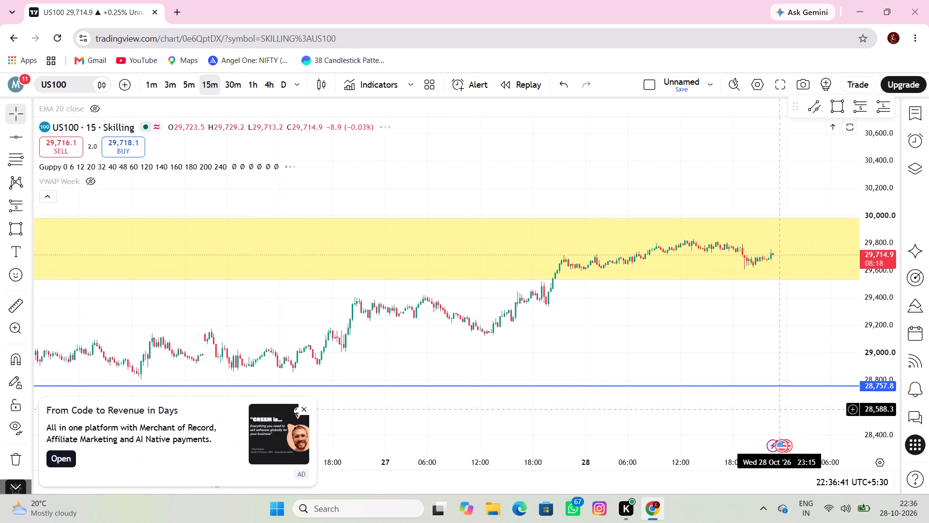
scroll(876, 364, up, 6)
scroll(750, 343, up, 4)
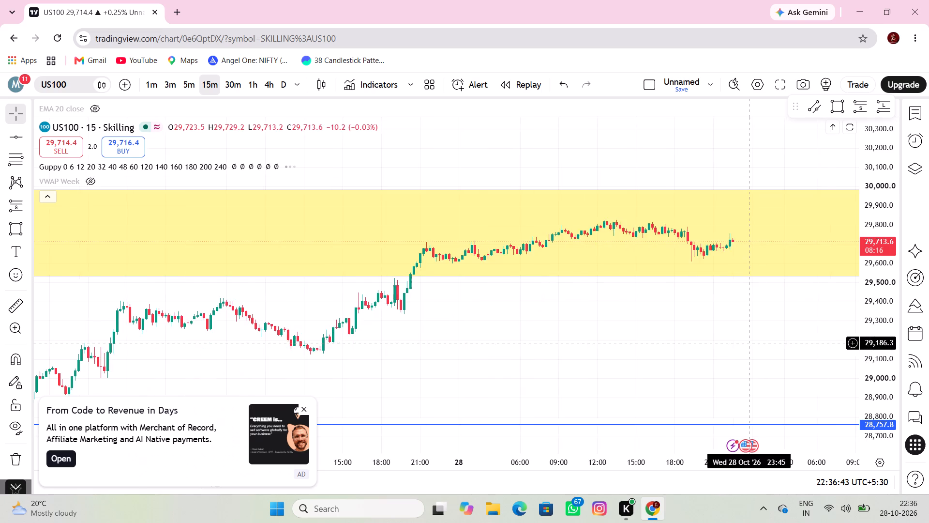
scroll(729, 343, up, 3)
scroll(906, 362, up, 5)
drag(795, 350, 794, 349)
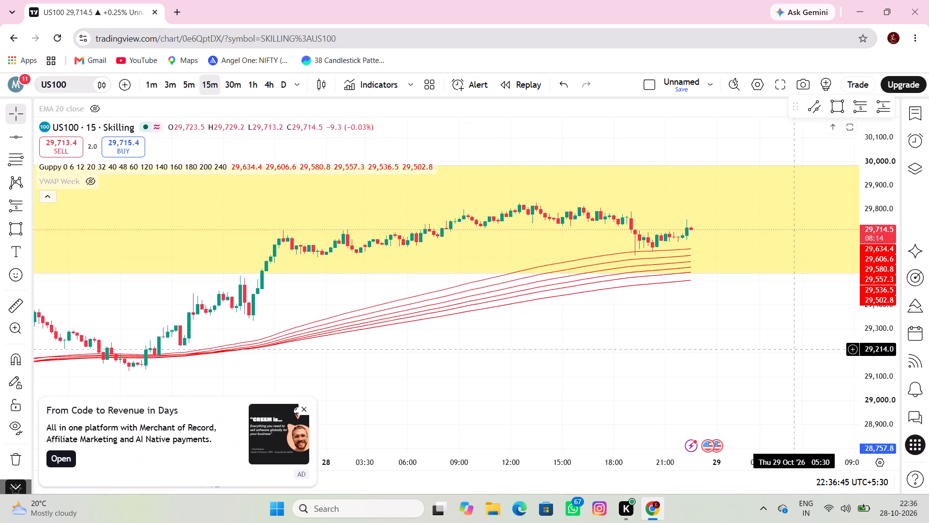
drag(794, 349, 734, 397)
scroll(863, 365, up, 7)
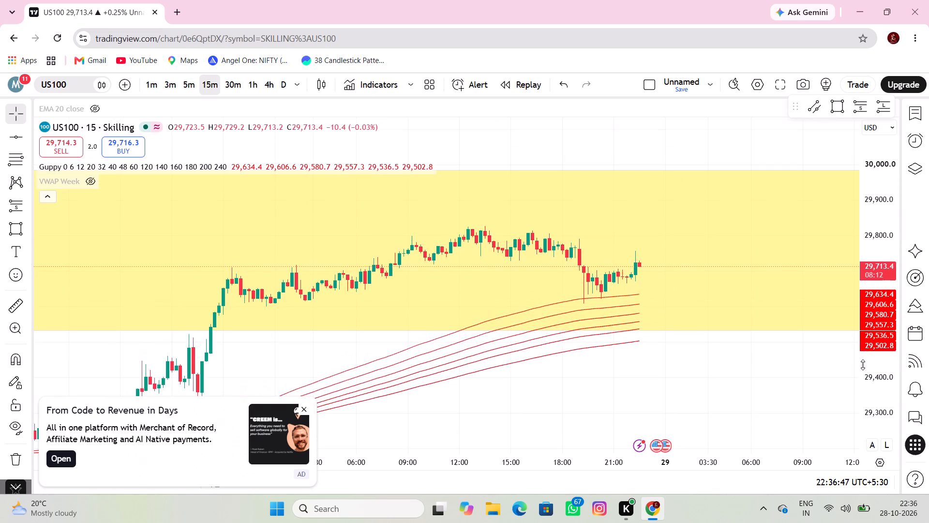
scroll(863, 365, up, 1)
scroll(863, 365, down, 2)
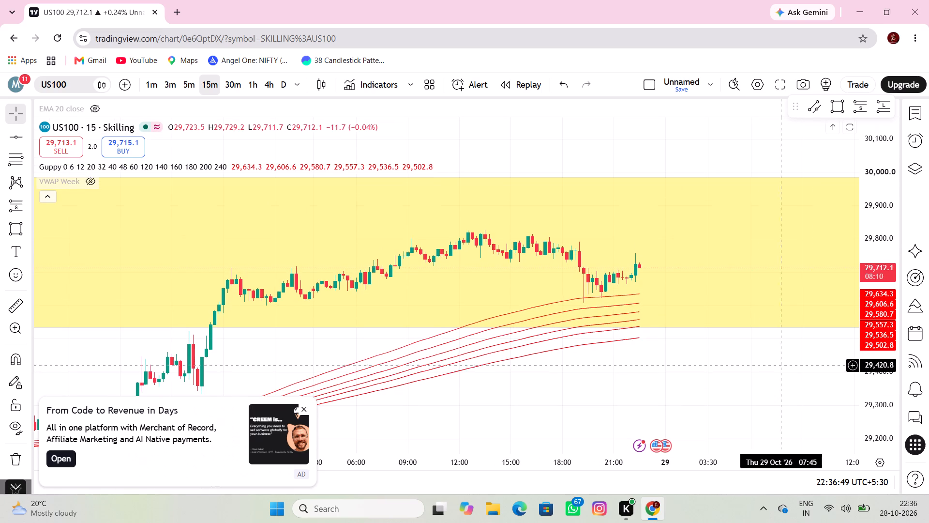
drag(755, 361, 755, 319)
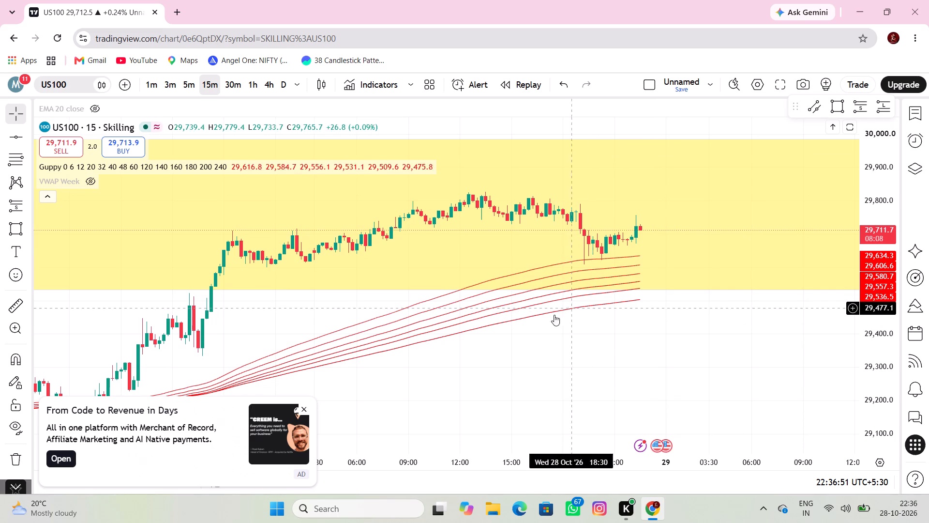
scroll(604, 351, down, 4)
drag(669, 370, 648, 339)
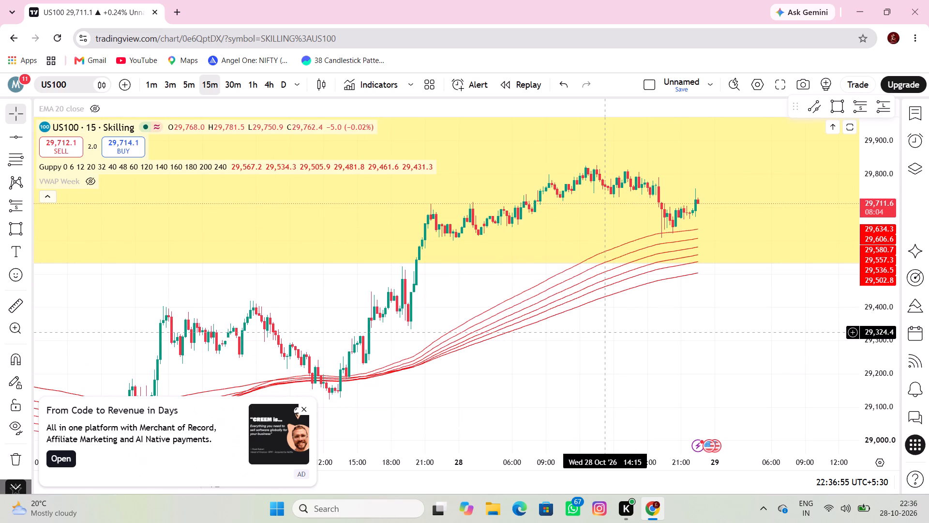
scroll(746, 327, down, 5)
scroll(864, 372, down, 1)
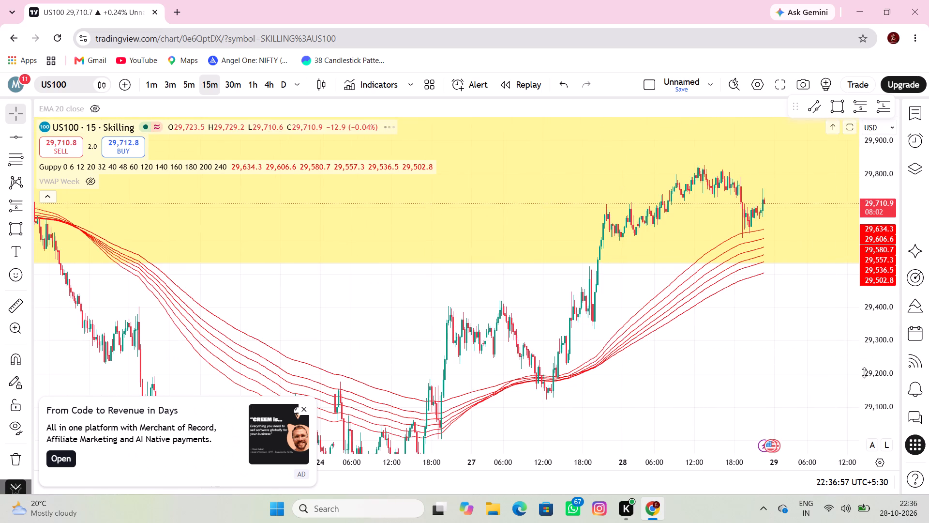
scroll(864, 372, down, 2)
drag(703, 338, 608, 259)
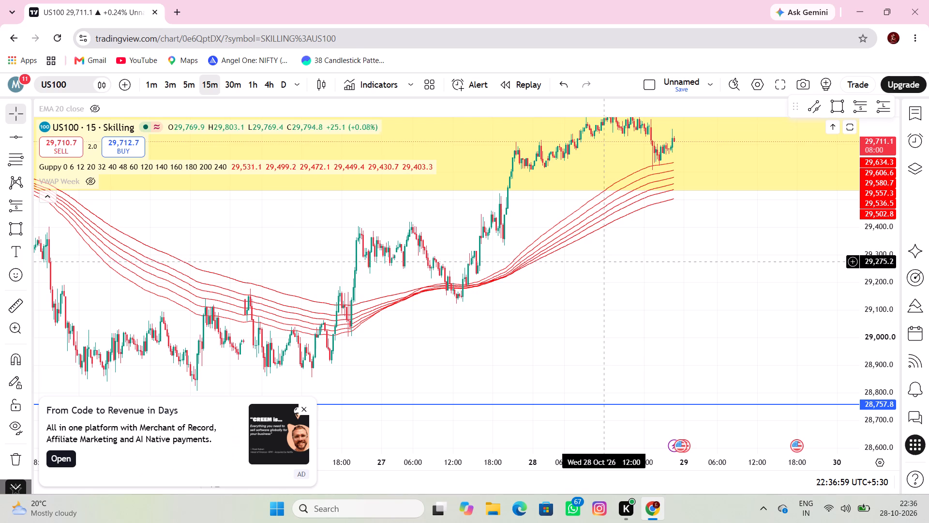
drag(601, 267, 580, 296)
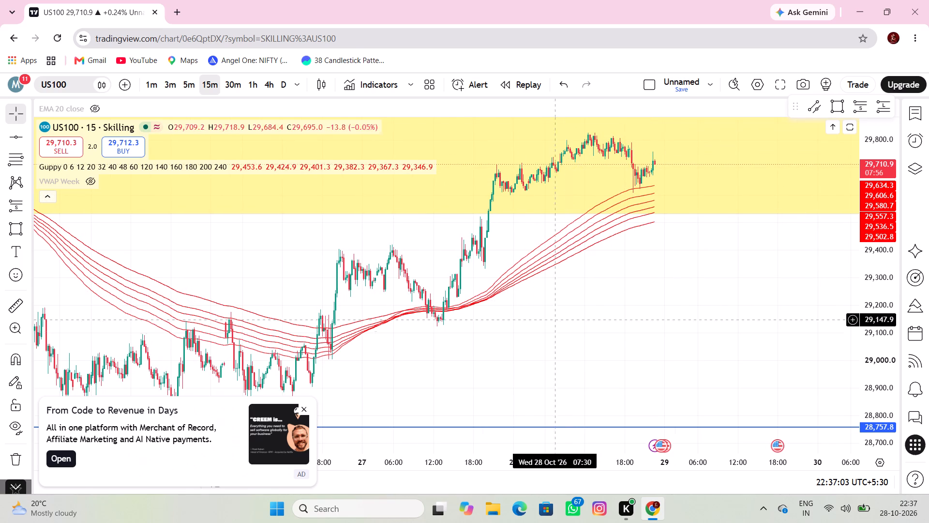
drag(520, 333, 622, 391)
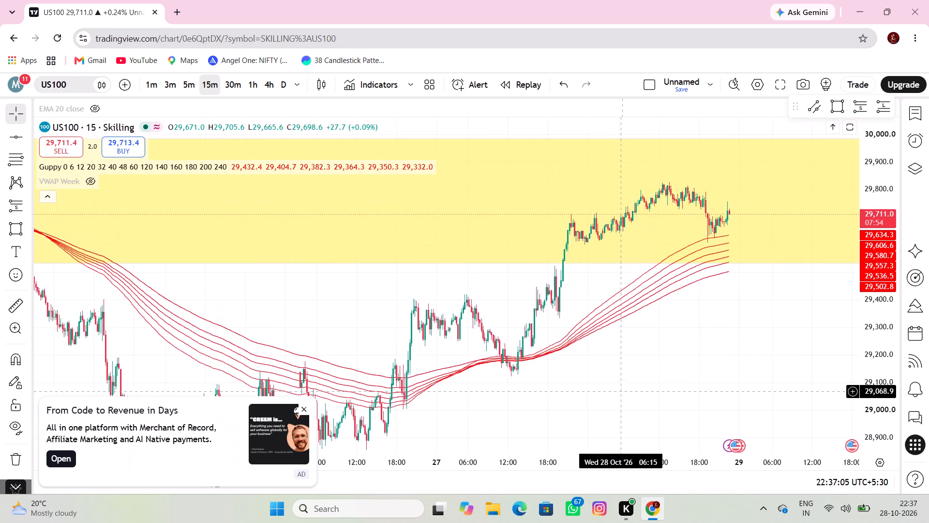
scroll(598, 399, up, 4)
scroll(866, 408, up, 6)
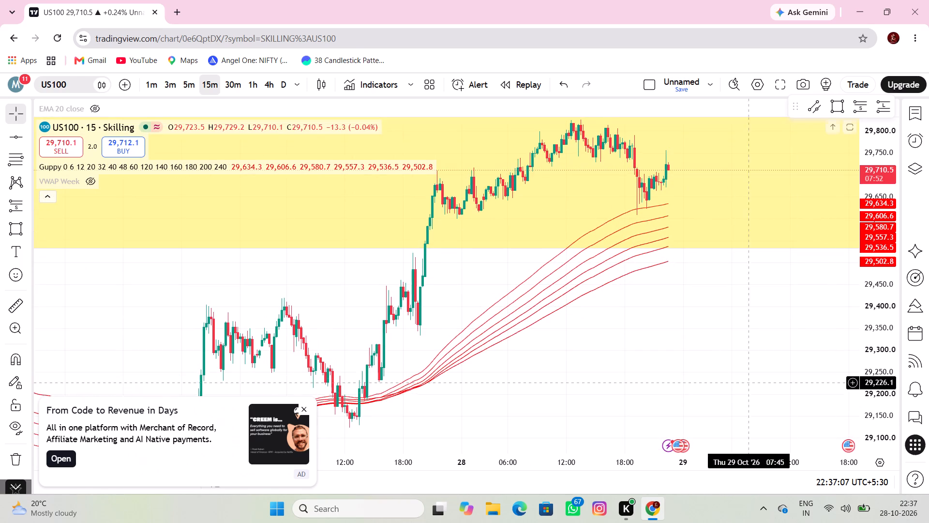
drag(737, 379, 697, 404)
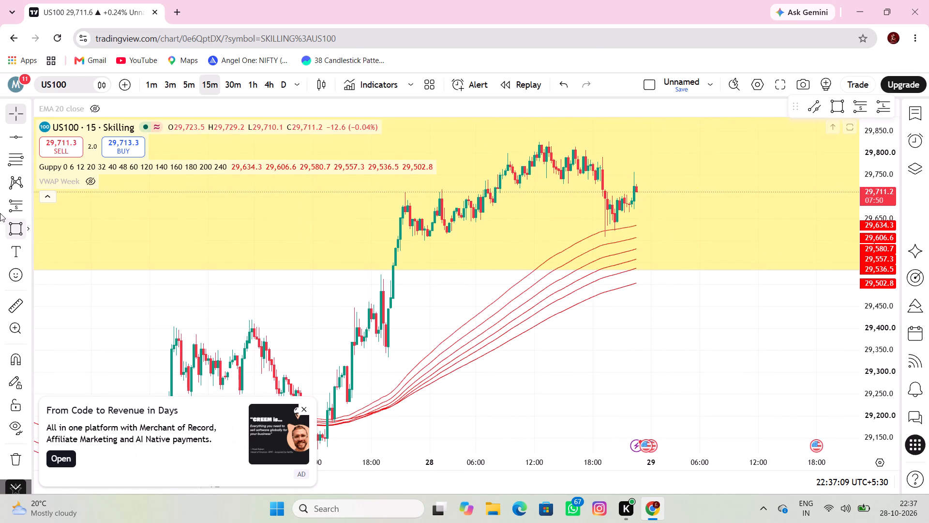
Draw a horizontal line at about 29,336.5, at the 27 October evening pullback low before the rally into the yellow zone.
click(11, 143)
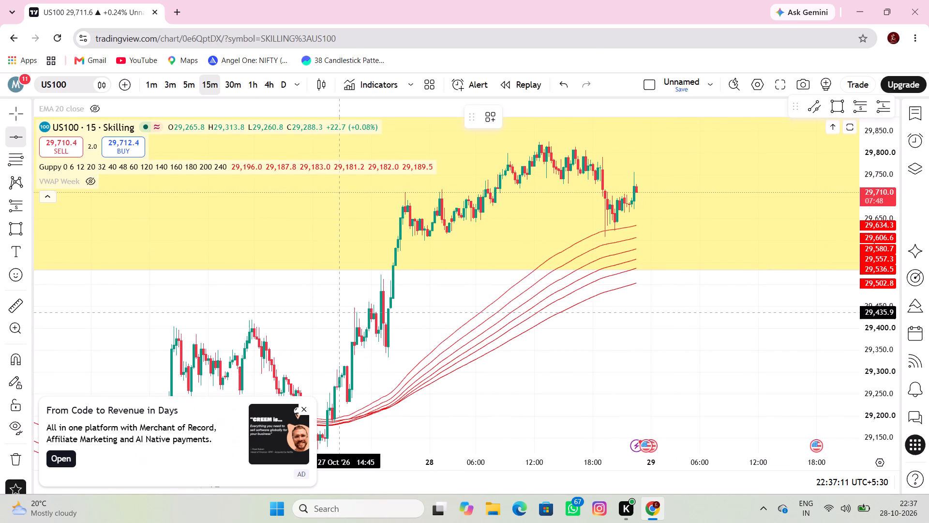
click(354, 354)
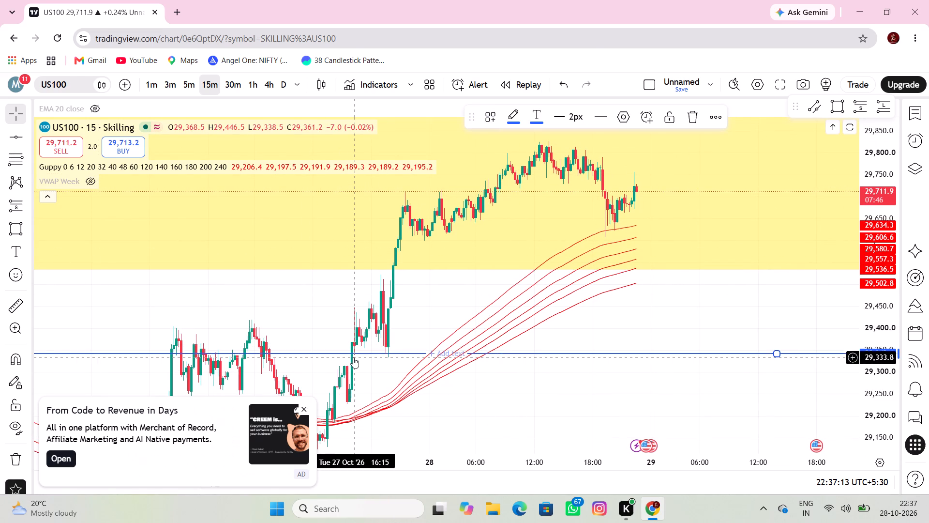
drag(347, 353, 346, 360)
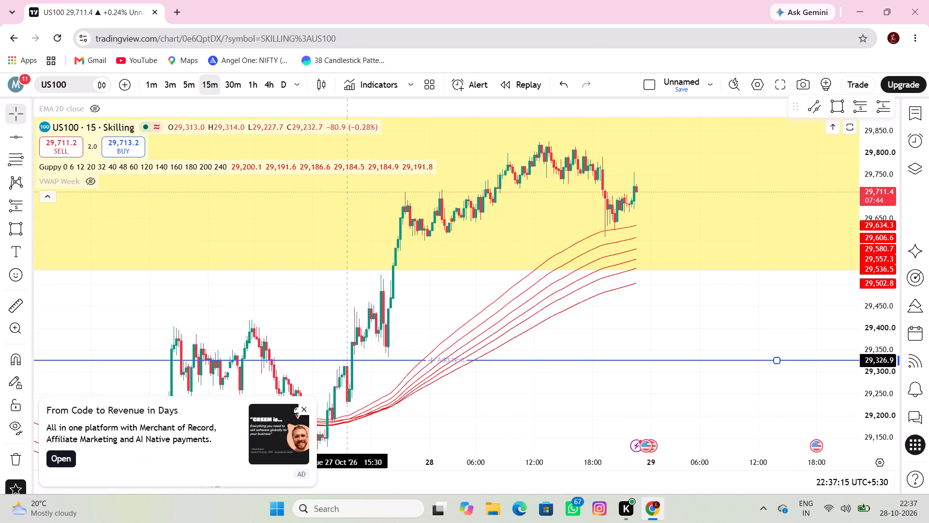
drag(346, 360, 362, 237)
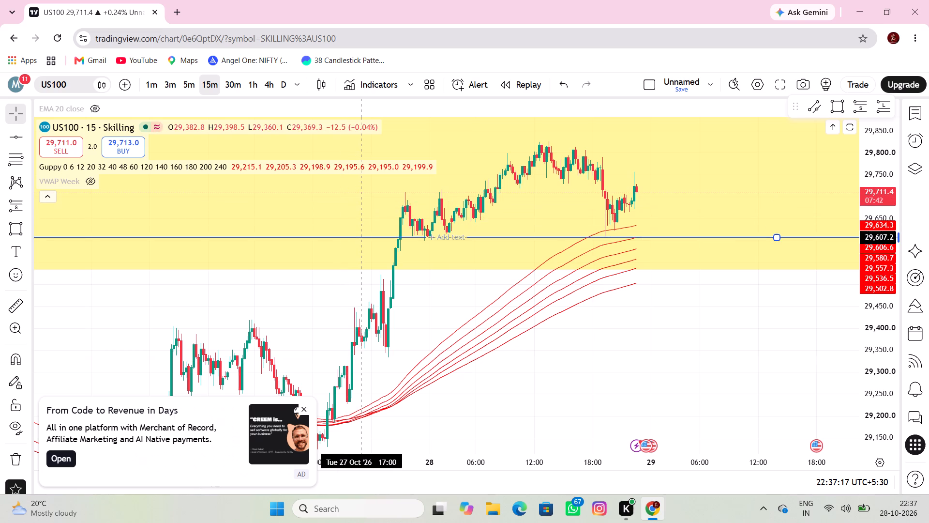
drag(362, 237, 364, 356)
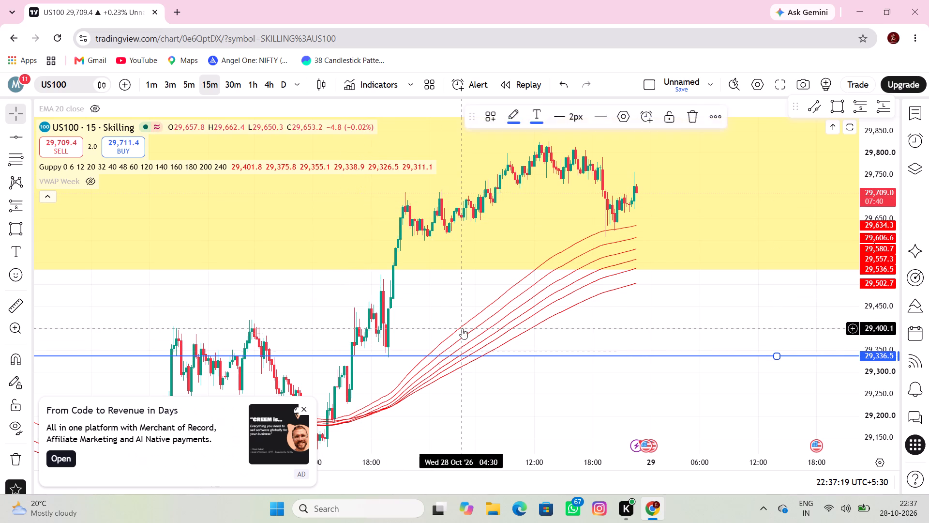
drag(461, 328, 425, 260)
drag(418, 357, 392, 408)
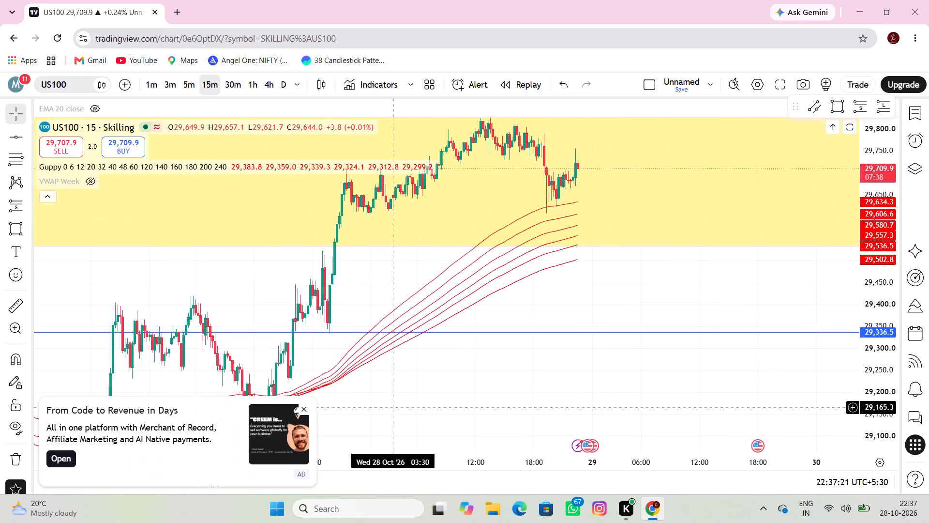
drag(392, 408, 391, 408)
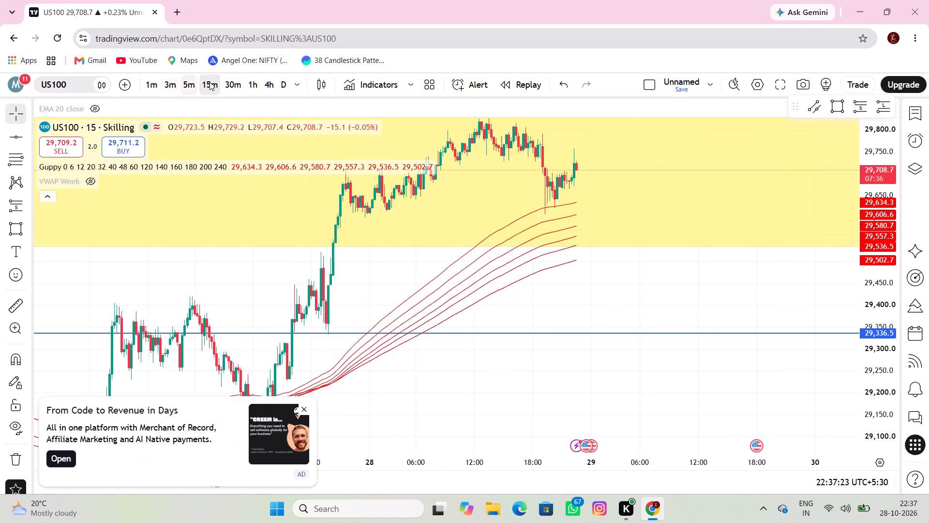
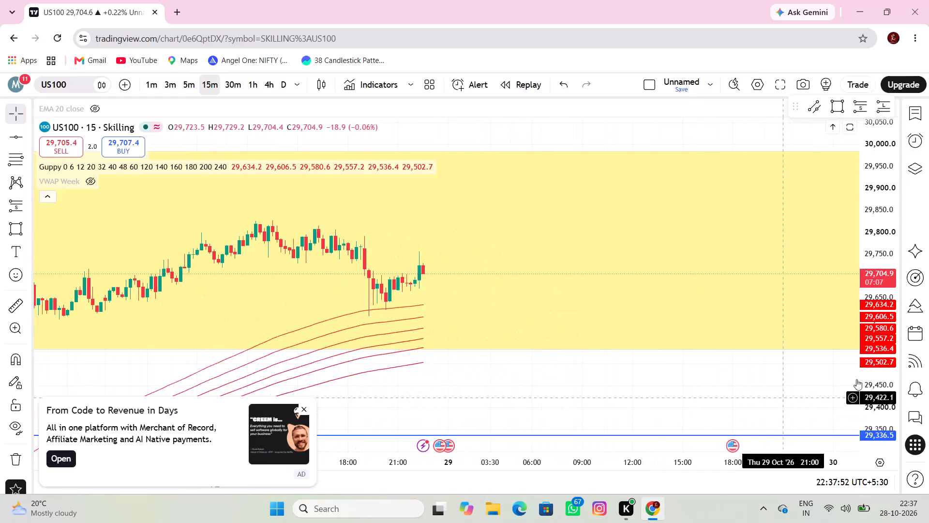
Place a short position at the 22:00 candle on 28 October, entry about 29,691.4, stop about 29,756.3, target about 29,546.6.
scroll(783, 370, up, 3)
scroll(729, 374, down, 2)
drag(537, 380, 886, 366)
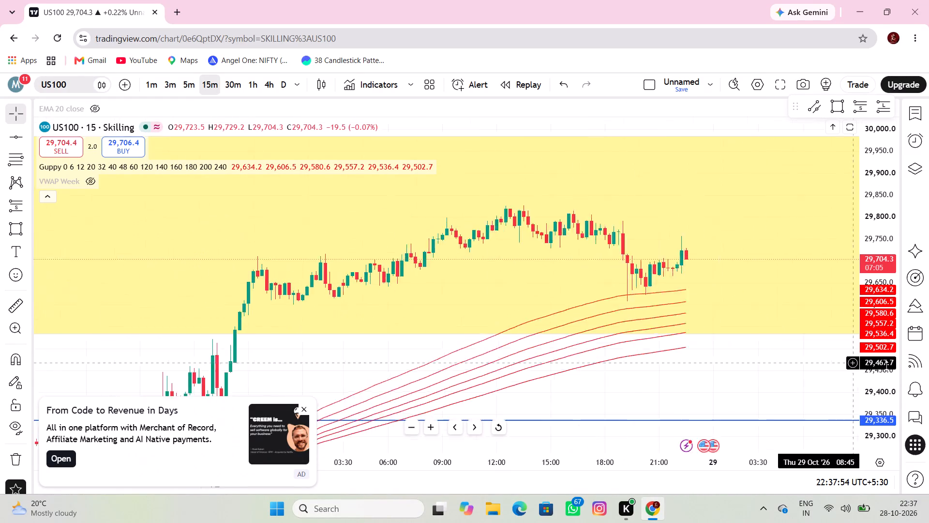
drag(886, 366, 923, 379)
double_click(11, 203)
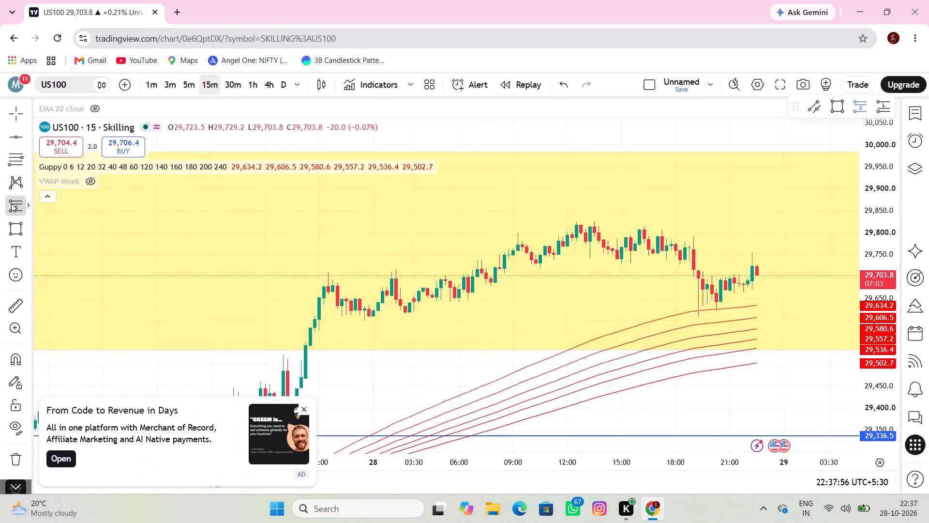
click(90, 187)
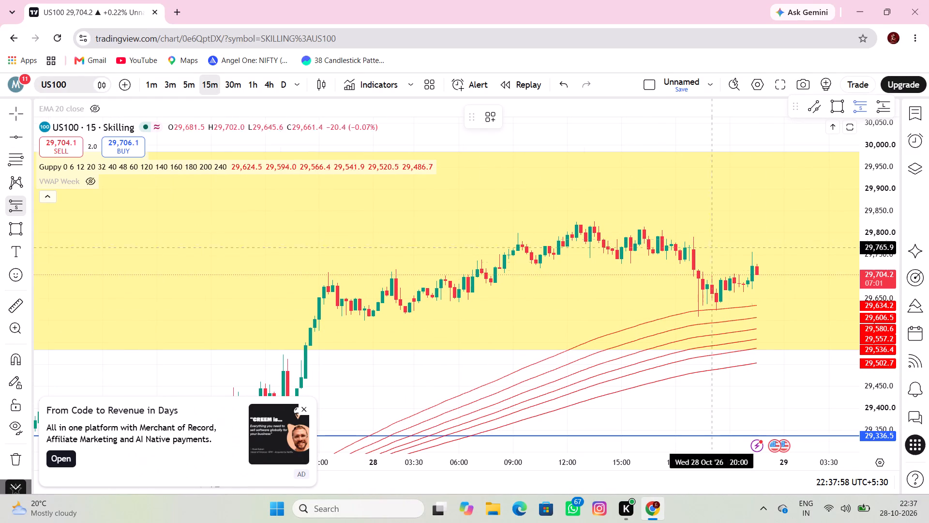
click(747, 282)
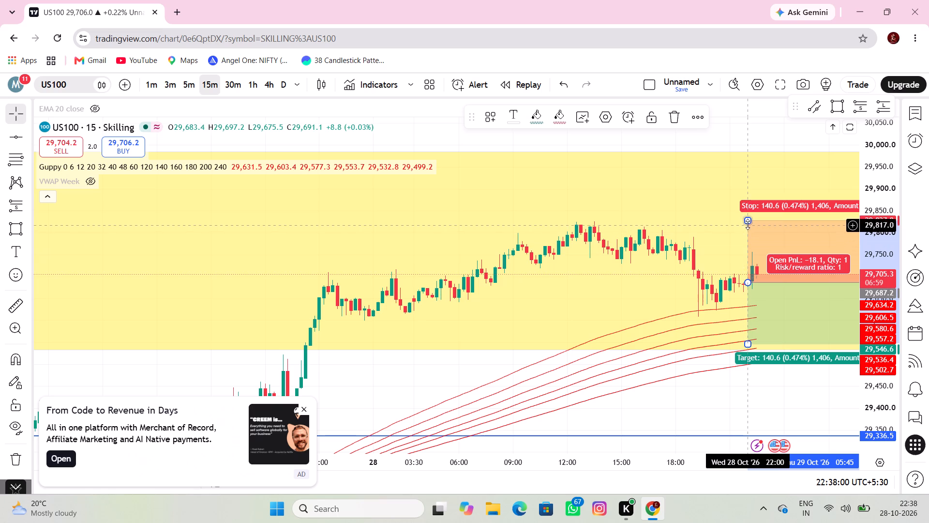
drag(747, 222, 752, 252)
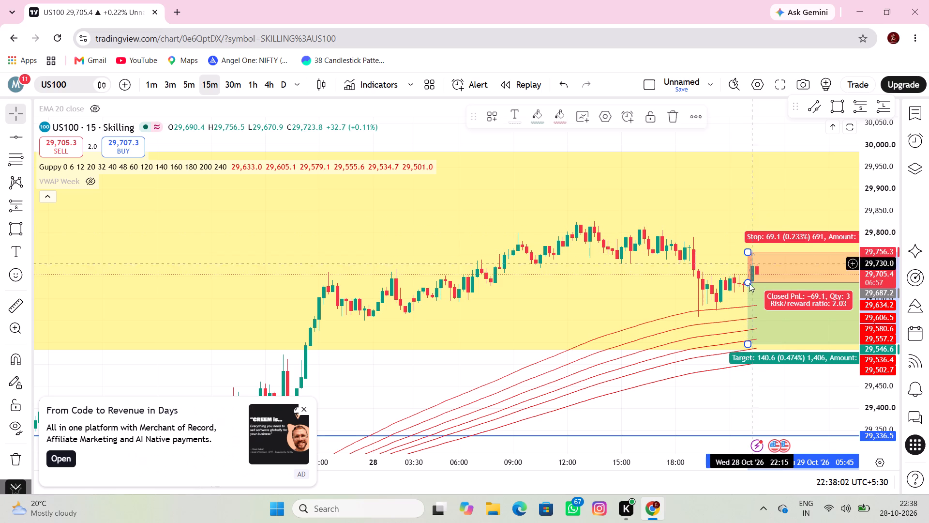
click(748, 282)
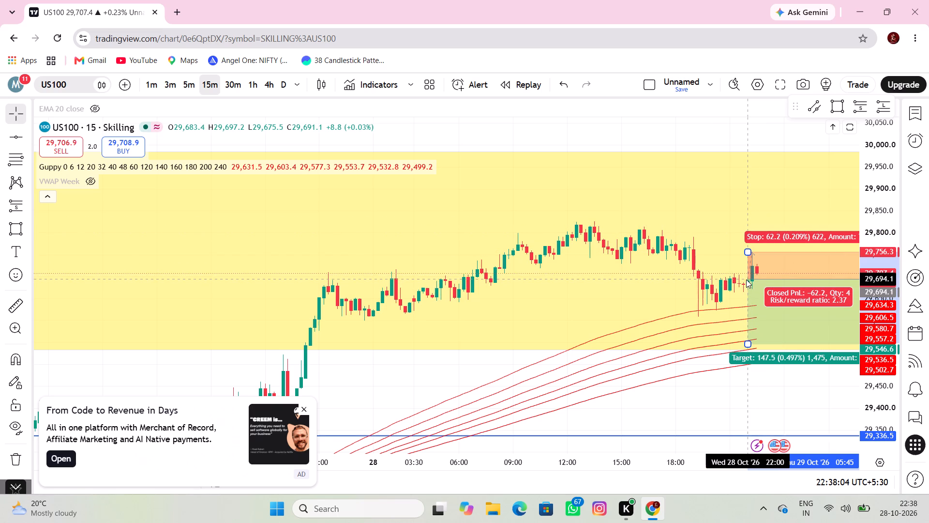
Move the short position's stop to about 29,770.1 and its target to about 29,343.4, just above the 29,336.5 line.
drag(704, 400, 603, 388)
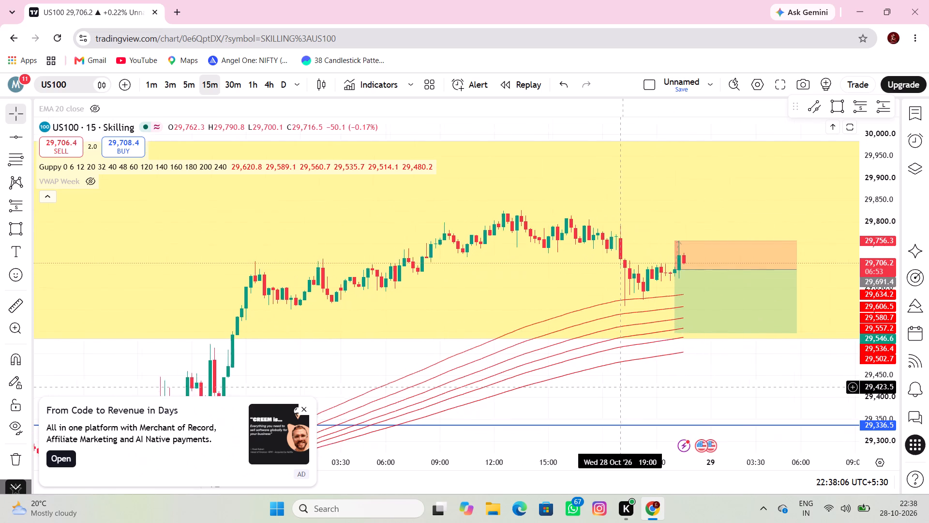
drag(603, 388, 576, 389)
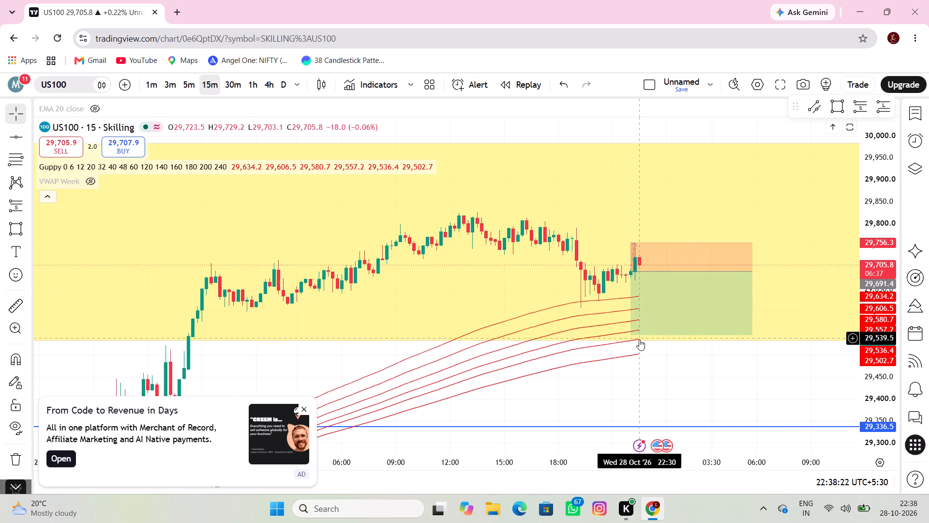
drag(615, 378, 546, 357)
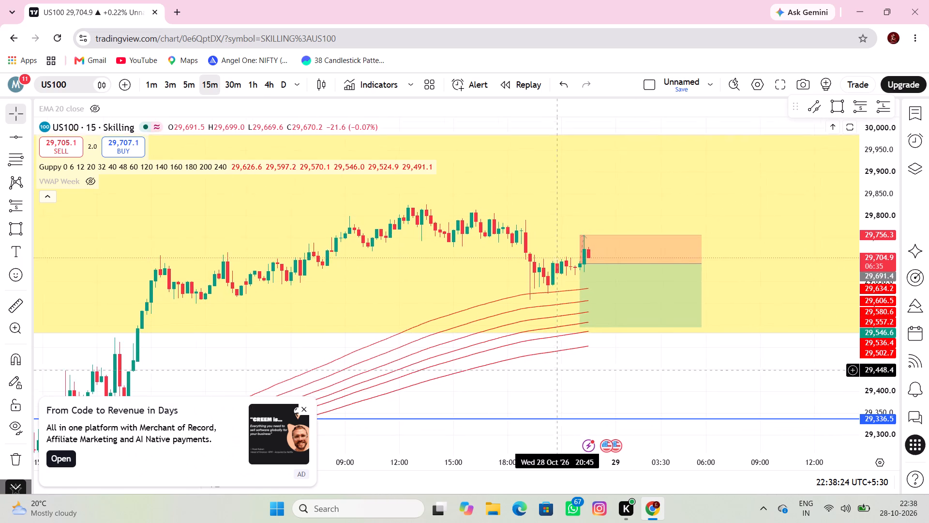
drag(567, 221, 566, 219)
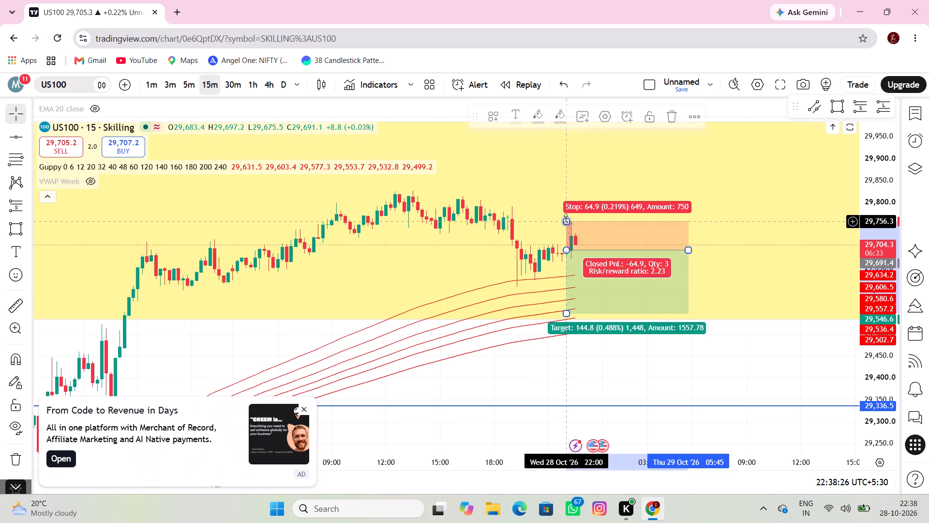
drag(566, 219, 562, 208)
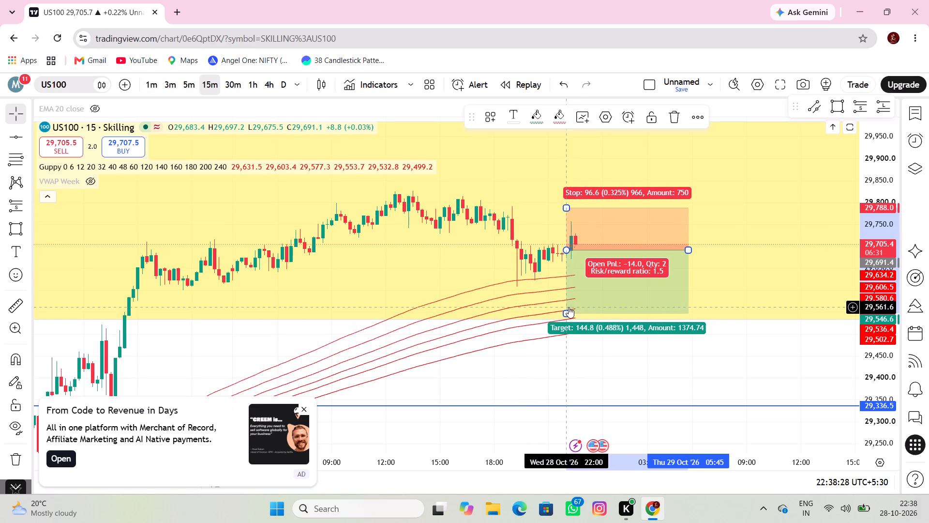
click(569, 307)
drag(568, 311, 548, 414)
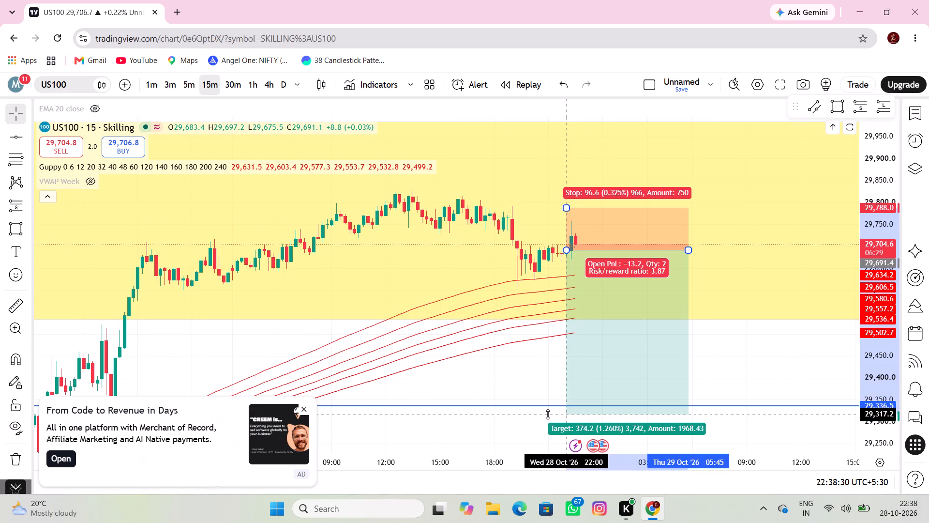
drag(548, 414, 541, 403)
click(497, 379)
scroll(496, 379, down, 5)
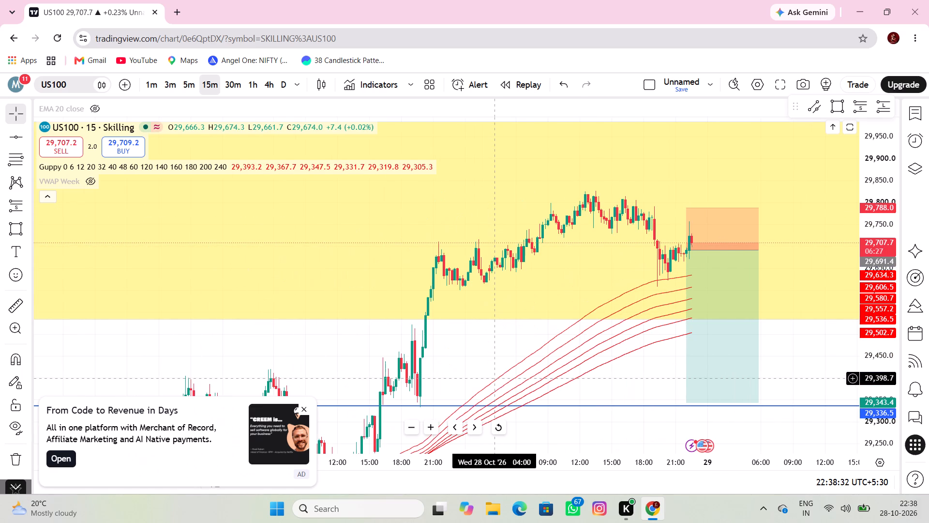
drag(684, 210, 684, 215)
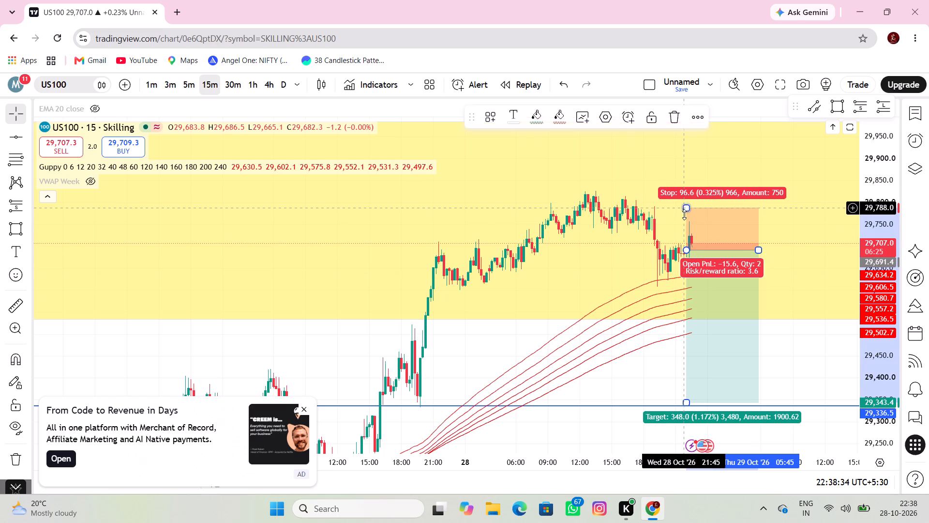
drag(684, 215, 682, 216)
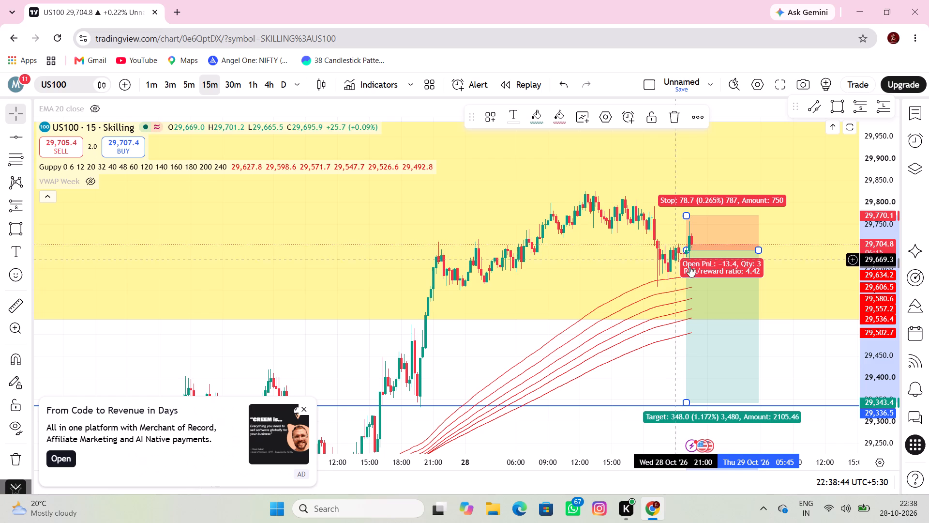
Extend the short position's time span to about 11:00 on 29 October.
drag(622, 365, 514, 373)
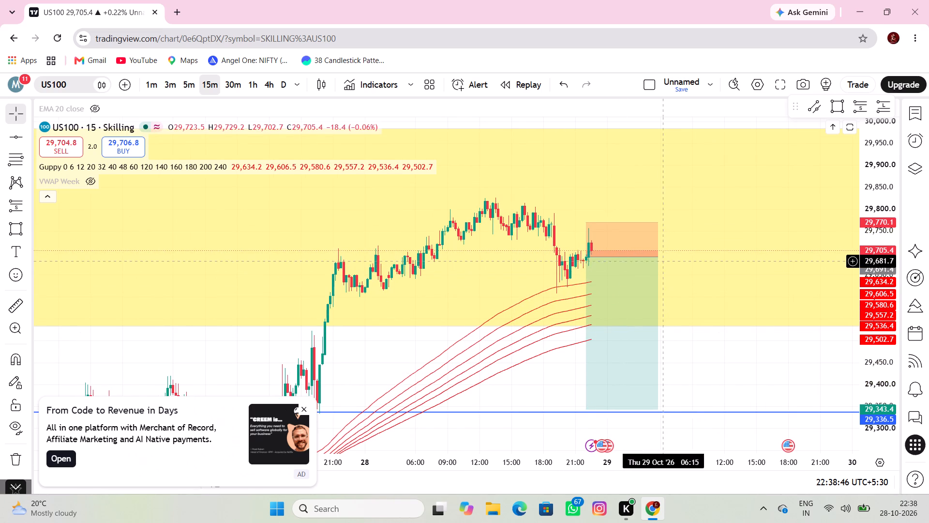
drag(659, 258, 717, 280)
Examine the price swings below the short position, comparing the earlier lows with the 29,336.5 and 28,757.8 lines.
drag(751, 389, 692, 354)
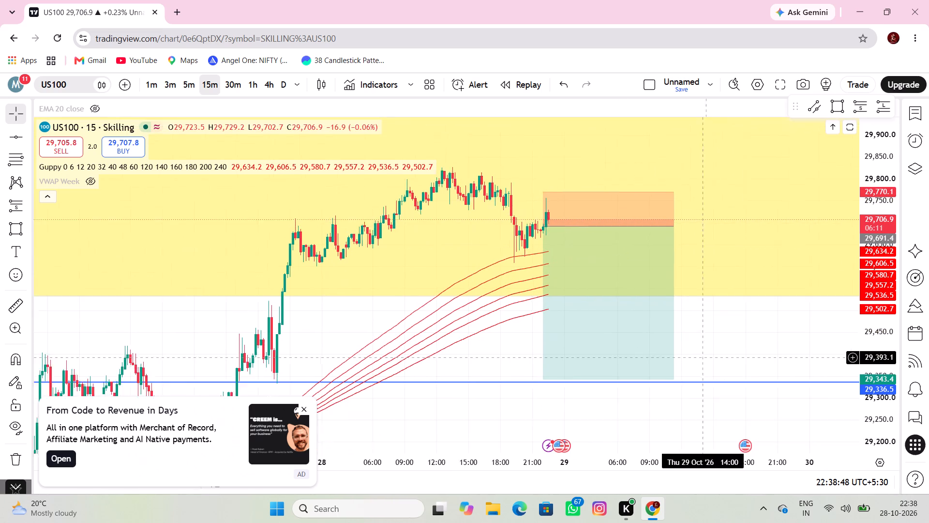
drag(692, 354, 679, 344)
scroll(798, 347, down, 1)
scroll(866, 371, down, 8)
drag(723, 378, 731, 324)
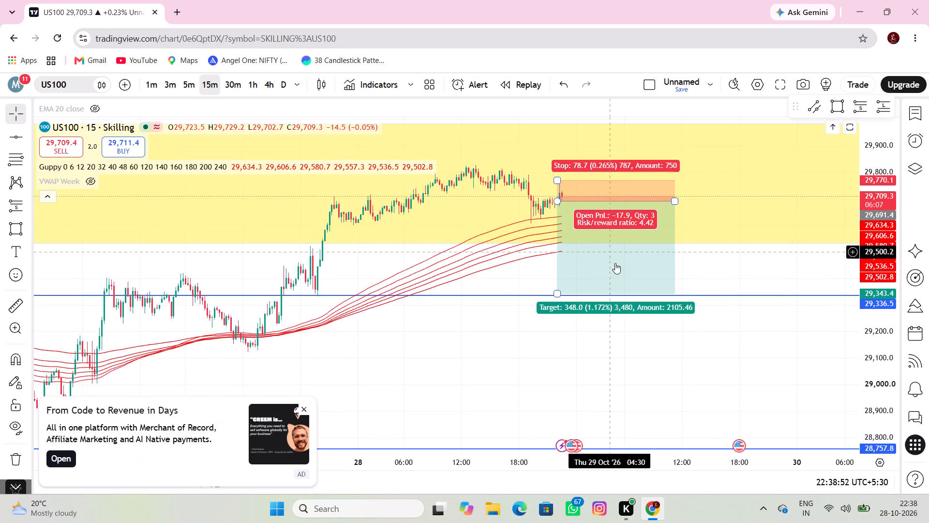
drag(619, 390, 609, 432)
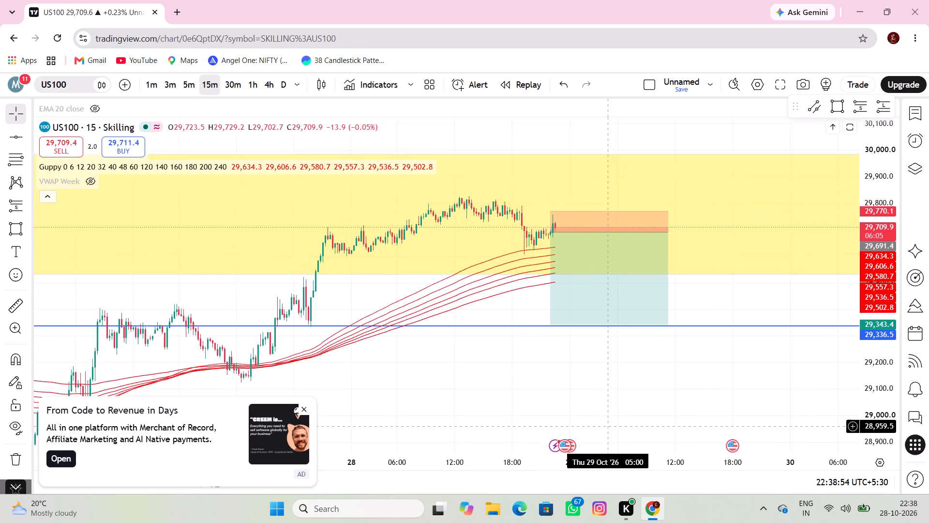
drag(609, 432, 607, 394)
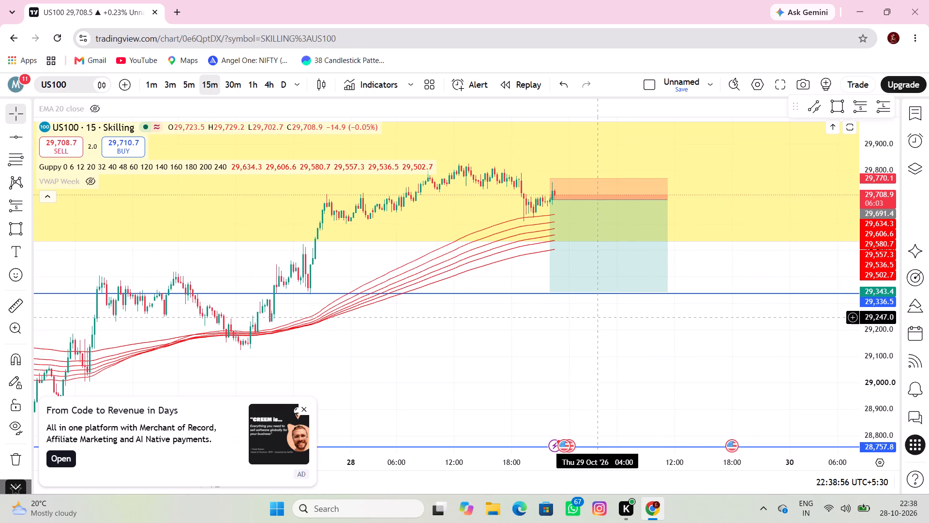
drag(696, 425, 691, 408)
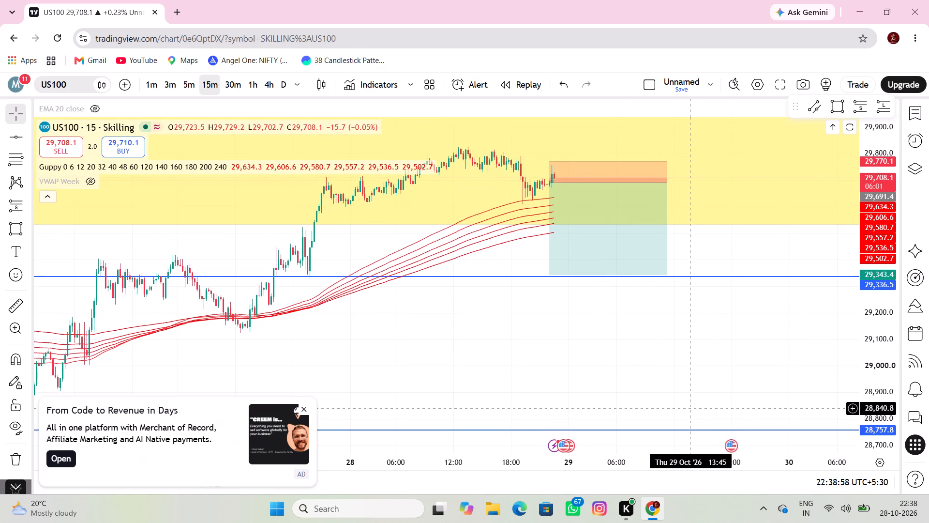
drag(604, 368, 607, 410)
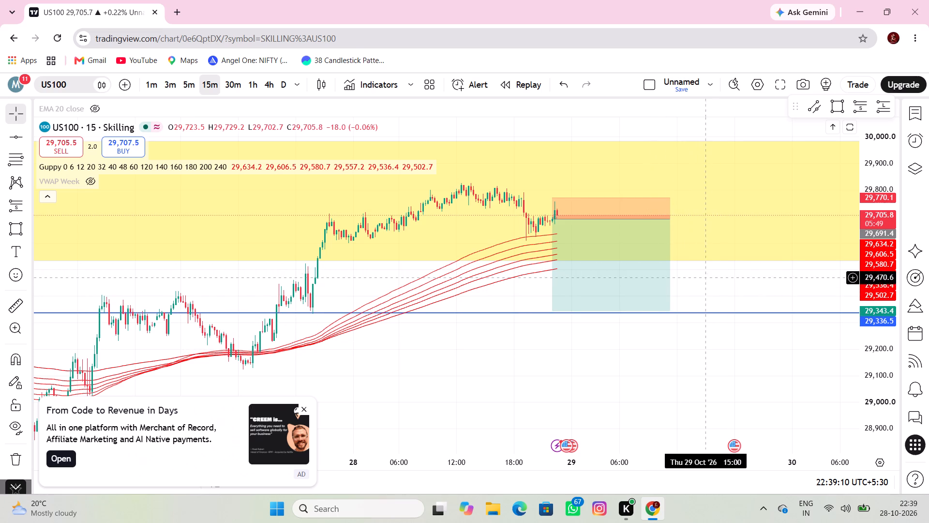
Draw a horizontal line at about 29,126.0, at the 27 October early-afternoon low, with a thickness of 1px.
drag(714, 411, 792, 342)
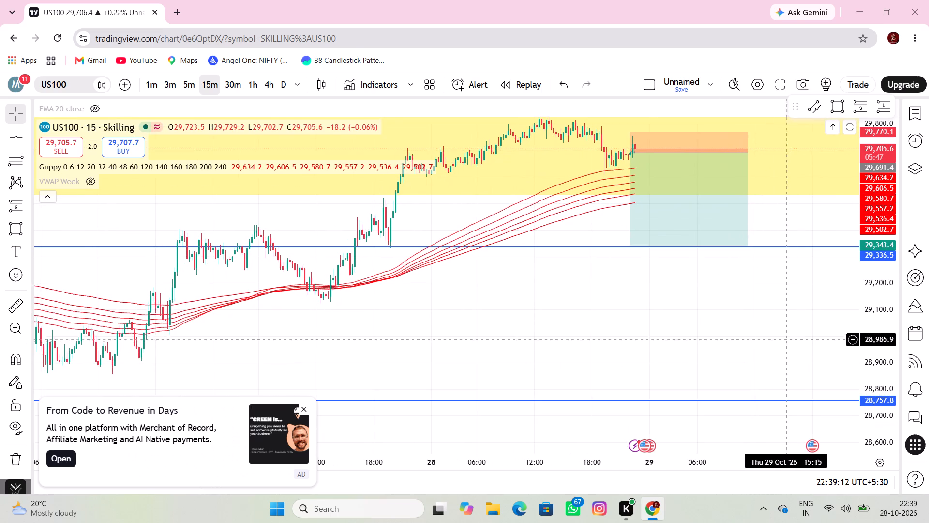
drag(686, 311, 773, 308)
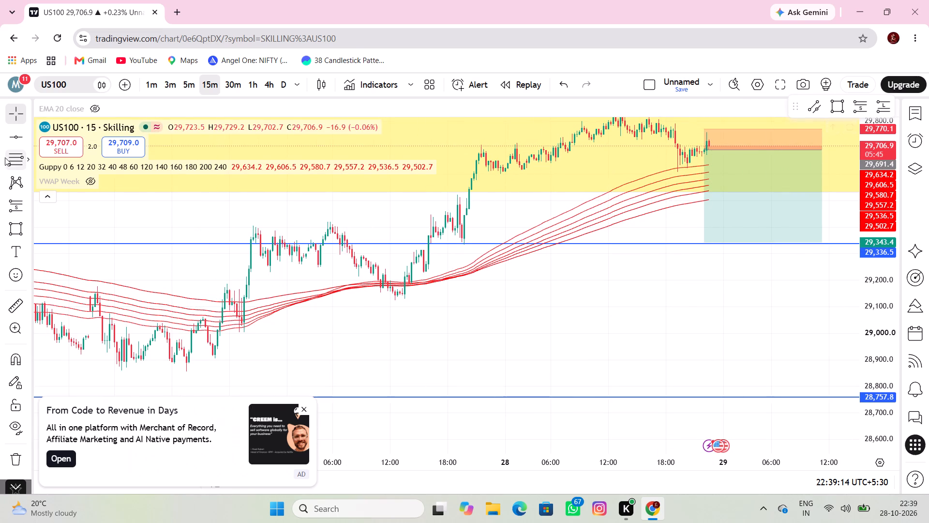
click(19, 150)
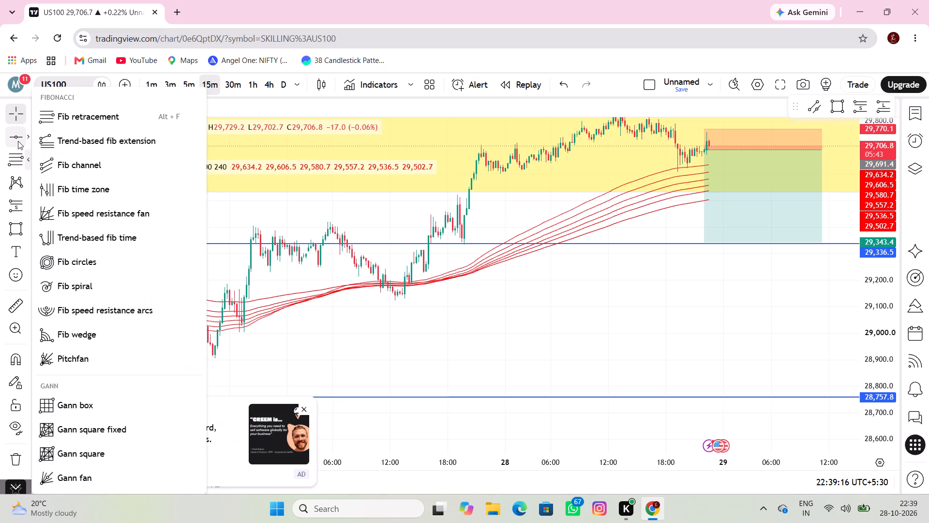
double_click(18, 141)
click(71, 225)
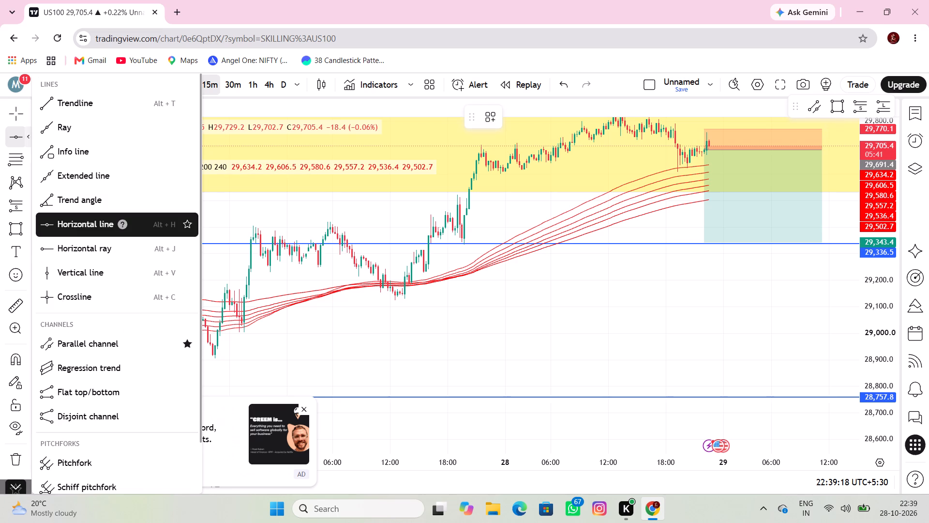
click(271, 300)
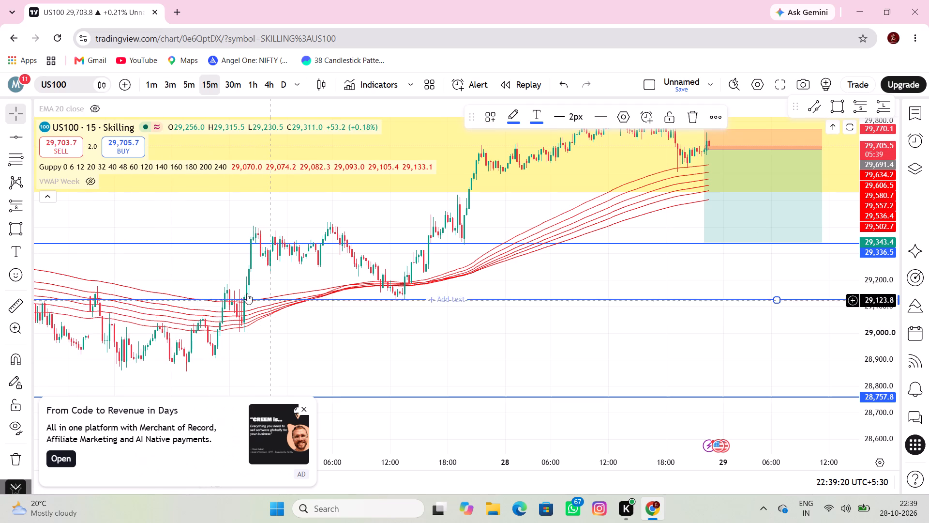
click(567, 115)
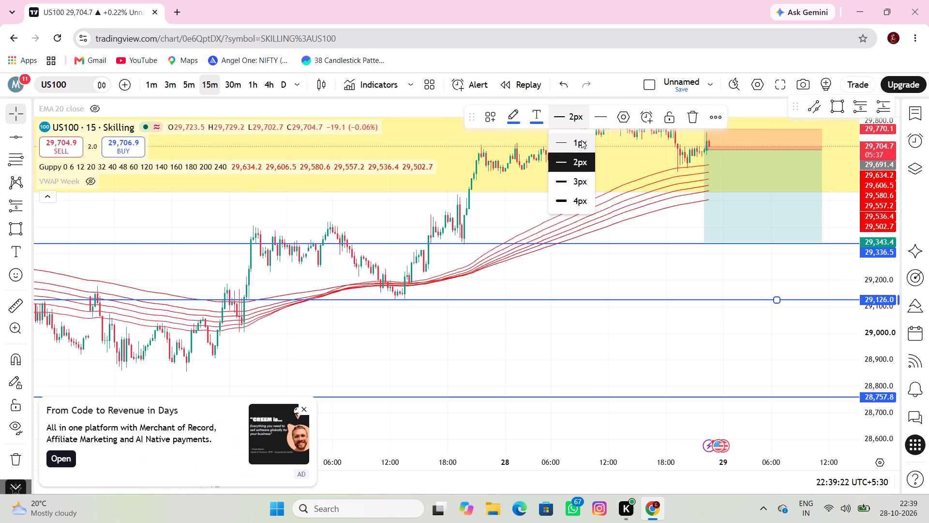
click(581, 139)
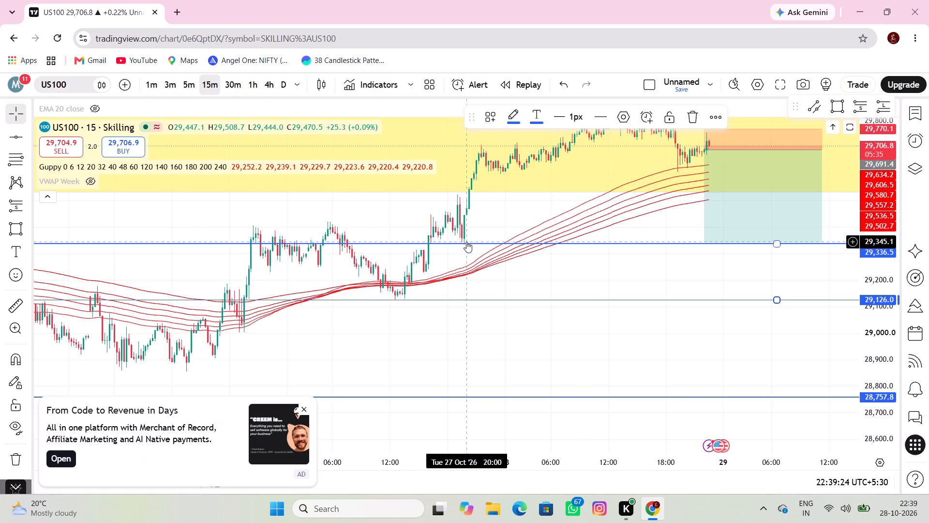
Set the thickness of the 29,336.5 horizontal line to 1px.
click(466, 242)
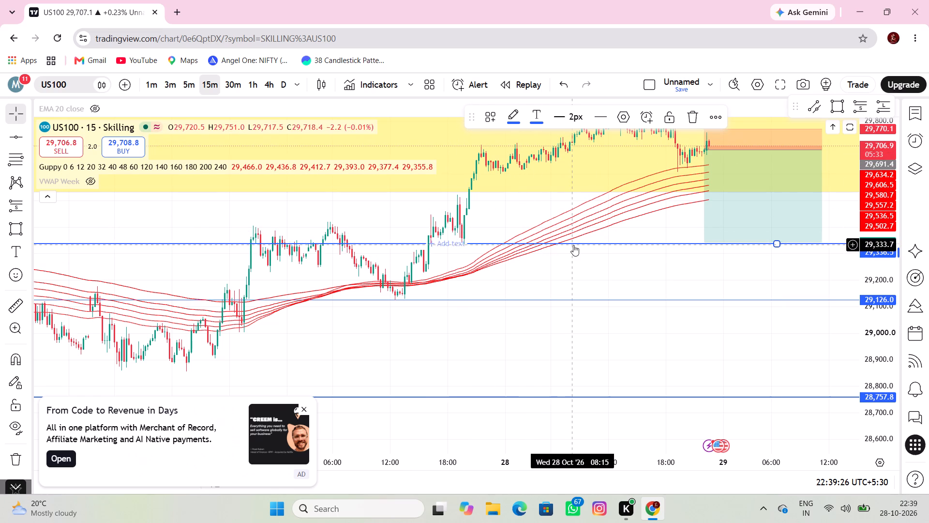
click(573, 245)
click(584, 120)
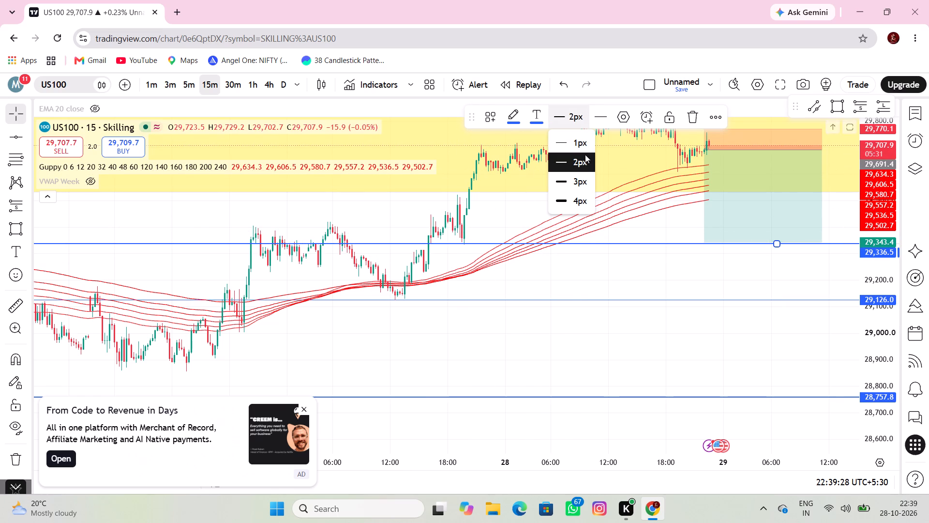
click(577, 147)
Draw a horizontal line at about 29,005.1, at the 26 October evening low before the sharp rally.
click(15, 135)
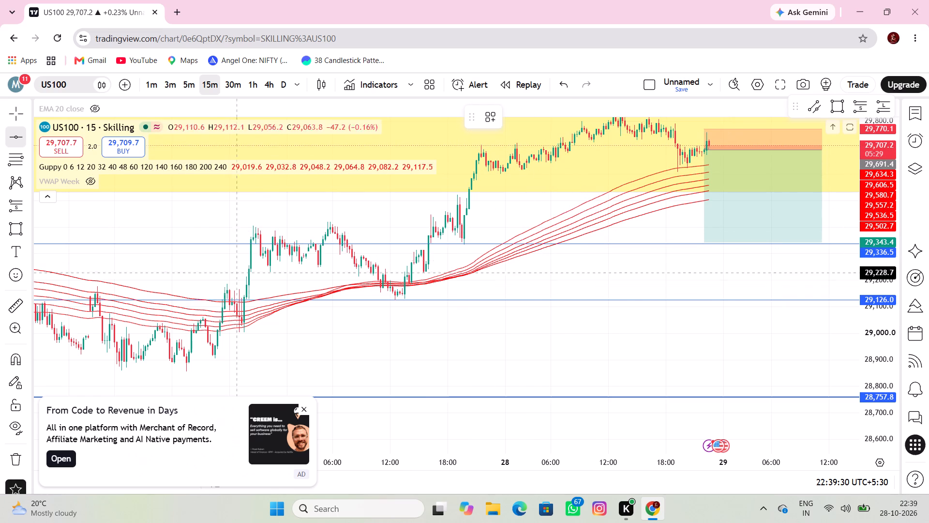
click(277, 332)
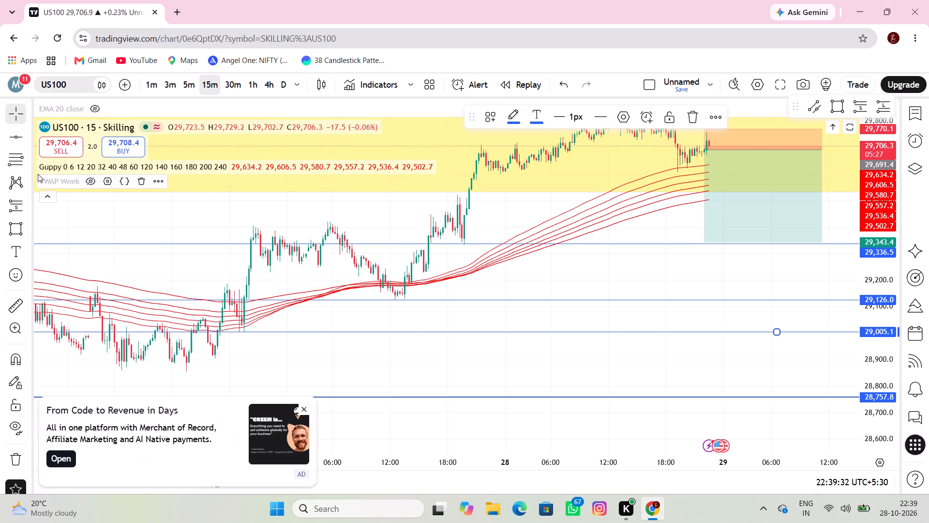
Draw a horizontal line at about 28,861.4, at the 26 October afternoon low.
click(19, 144)
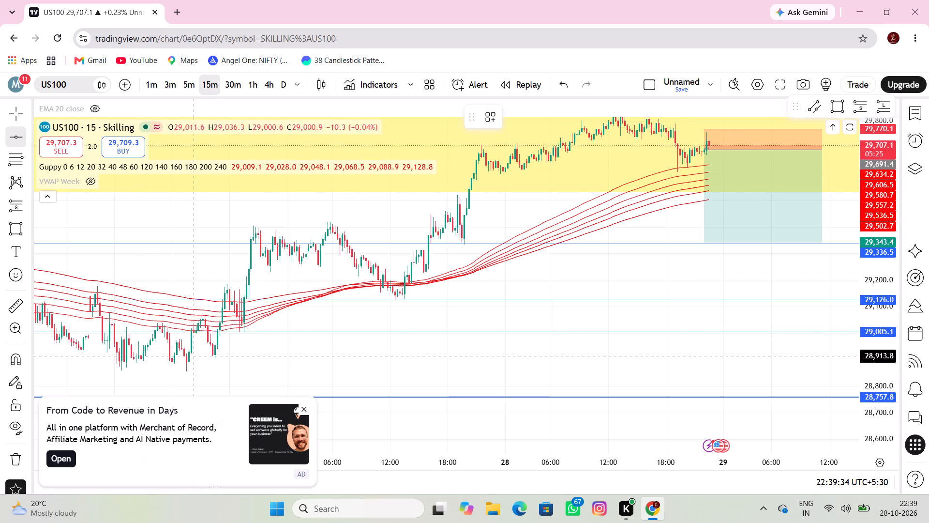
click(199, 370)
drag(264, 352, 540, 328)
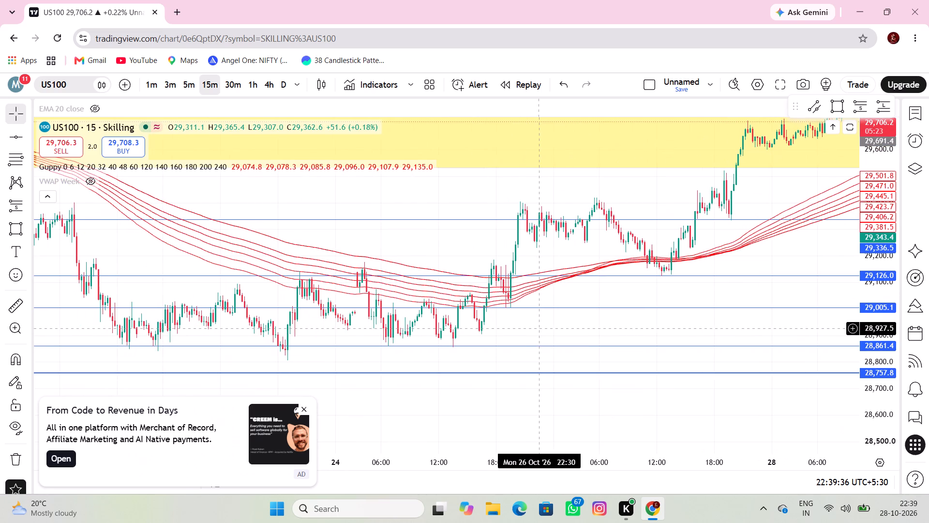
Move the 28,861.4 horizontal line down to about 28,854.5, at the 26 October afternoon low.
drag(540, 328, 540, 329)
click(475, 344)
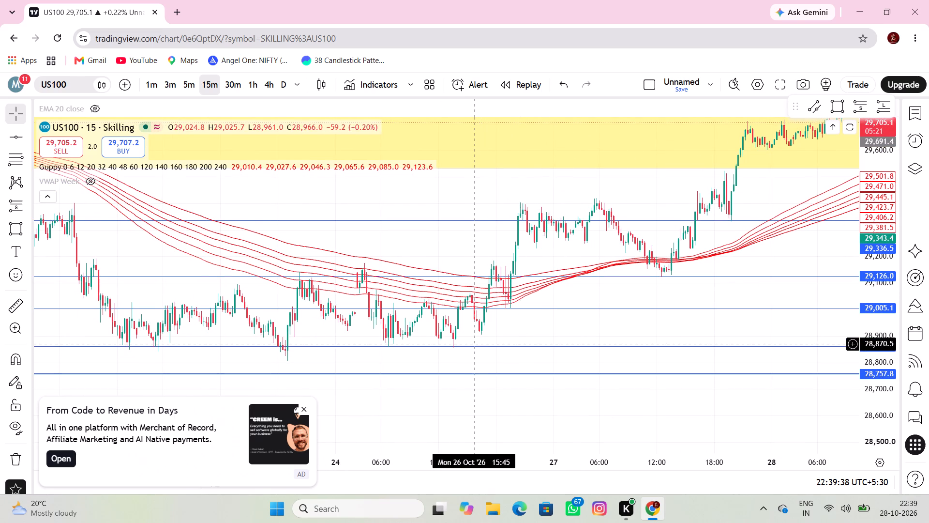
click(475, 349)
drag(475, 346, 477, 341)
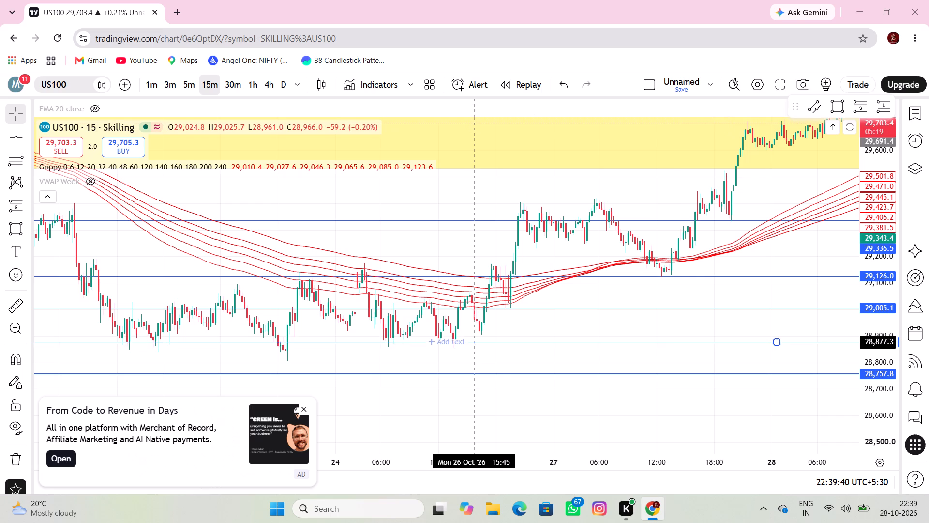
drag(477, 341, 480, 348)
click(547, 378)
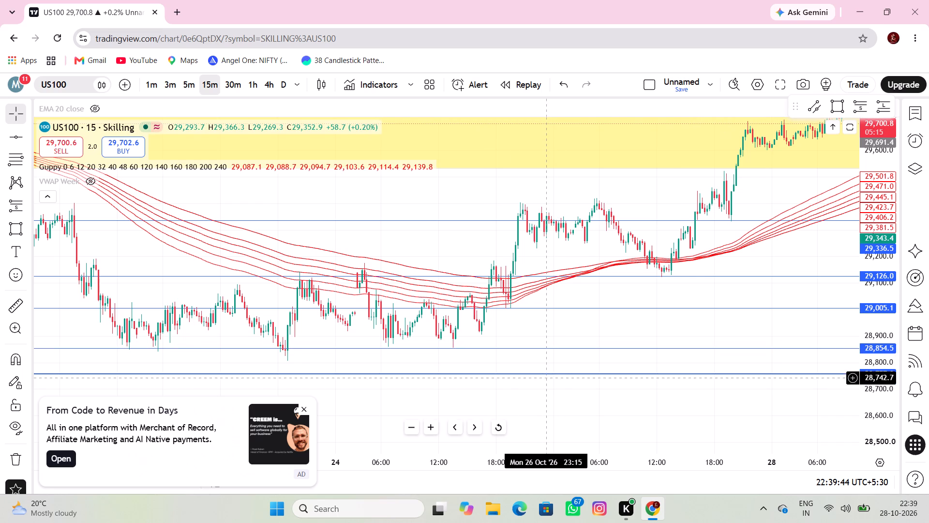
Delete the 28,757.8 horizontal line, the lowest of the blue levels.
click(548, 370)
click(548, 377)
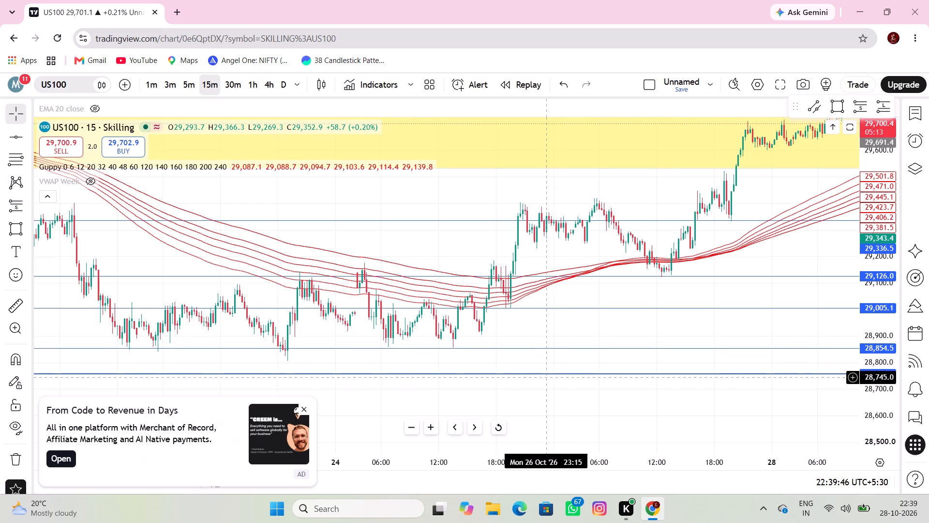
click(548, 376)
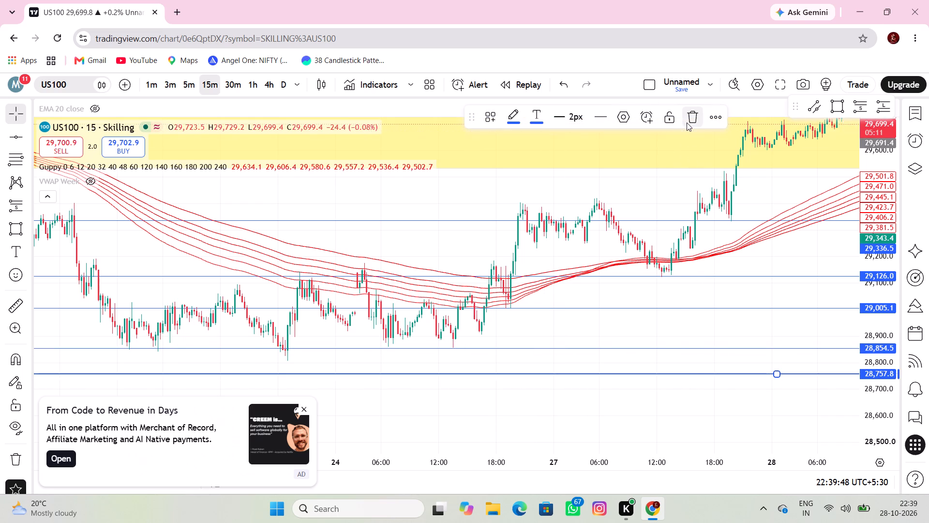
click(687, 123)
Examine the US100 15-minute price action around the short position and the support lines beneath it.
scroll(702, 292, down, 5)
drag(733, 363, 732, 367)
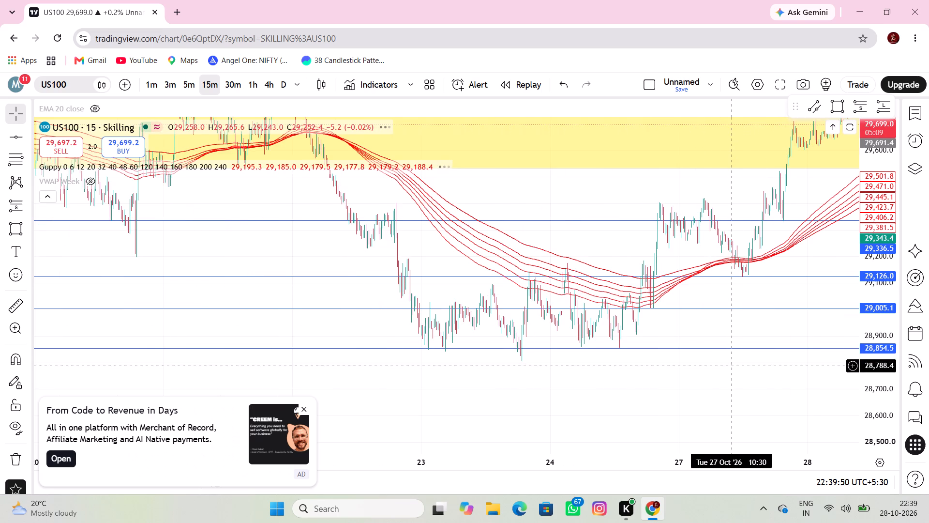
drag(732, 367, 446, 449)
scroll(505, 363, up, 5)
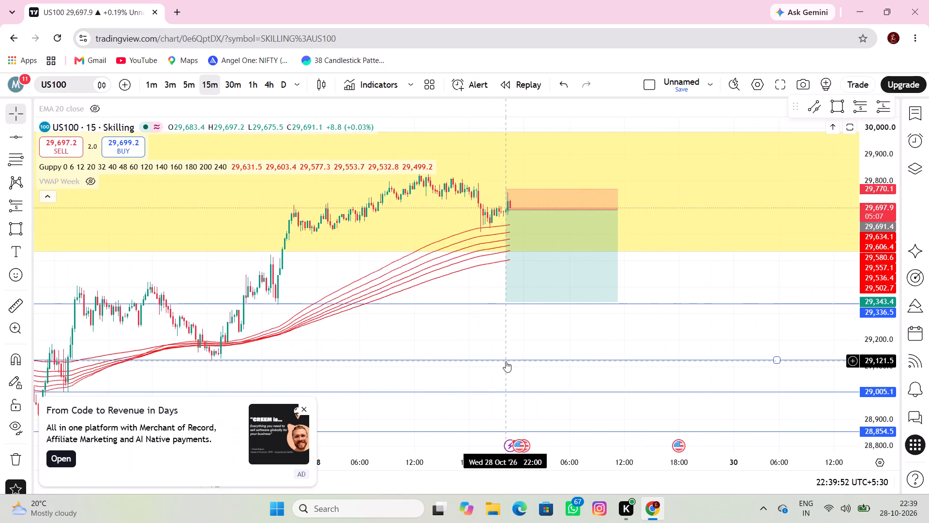
scroll(506, 361, up, 3)
drag(465, 337, 601, 405)
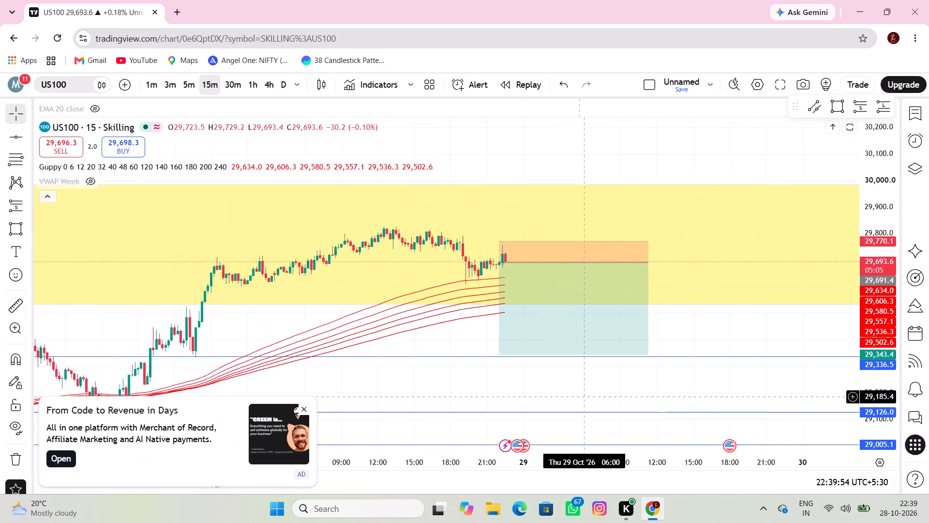
drag(601, 405, 603, 407)
scroll(863, 316, up, 5)
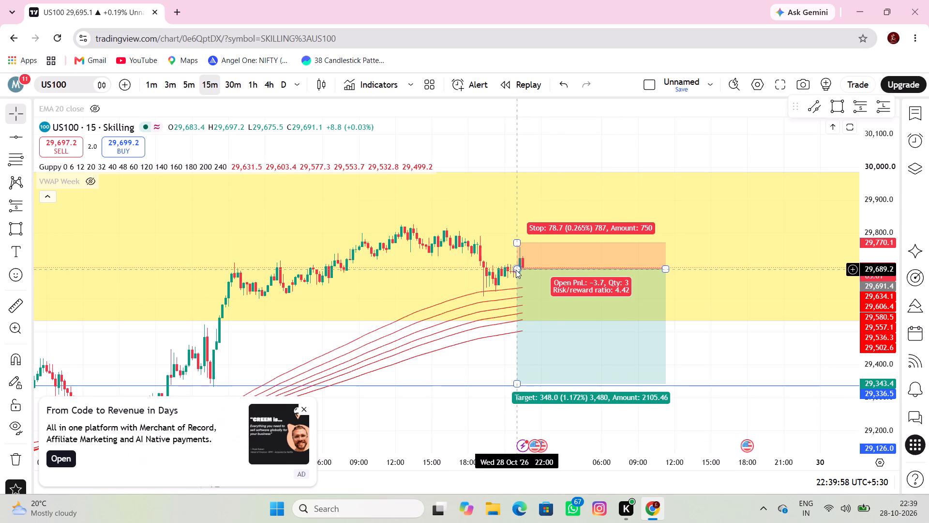
click(456, 357)
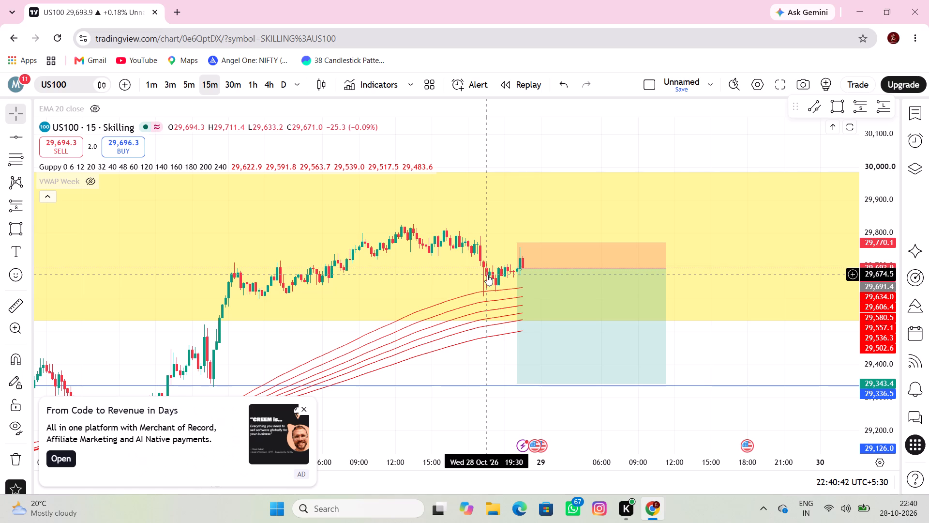
Hide the Guppy moving-average indicator on the US100 chart.
scroll(731, 316, down, 5)
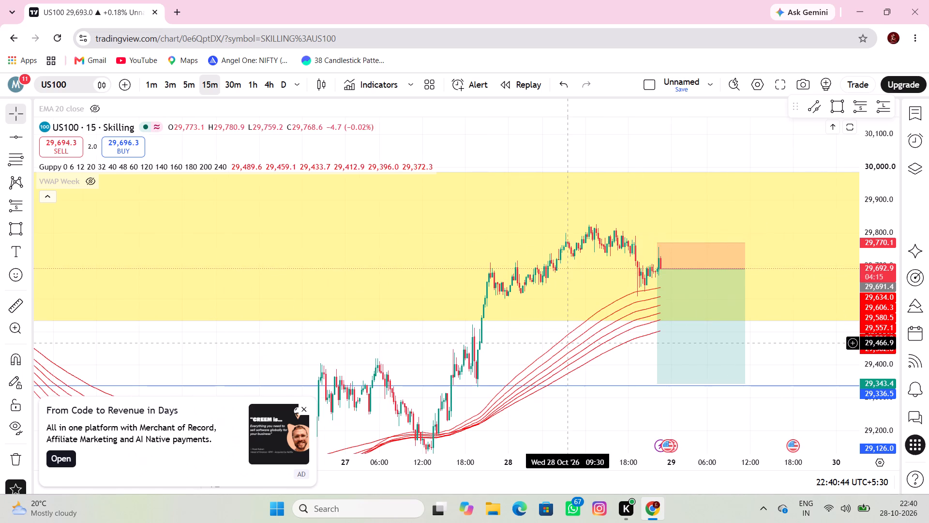
scroll(568, 343, up, 4)
drag(355, 335, 541, 315)
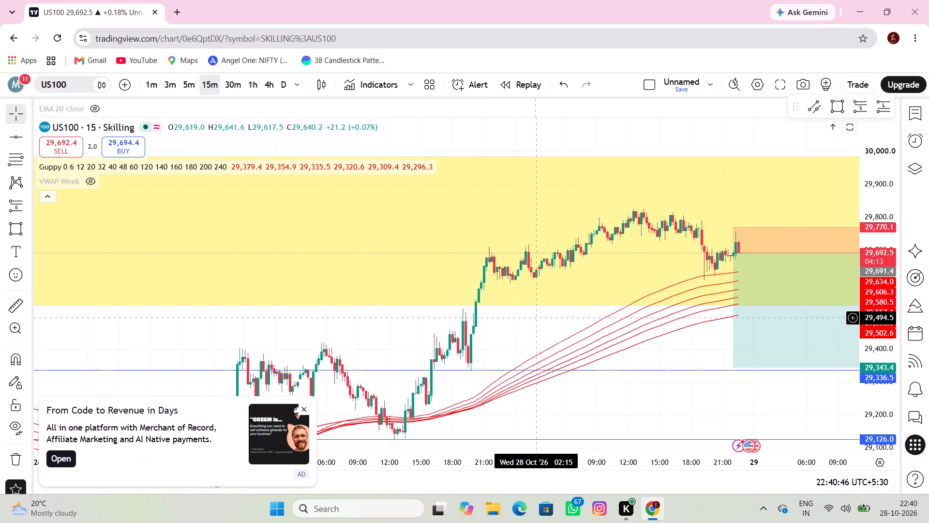
drag(541, 315, 537, 311)
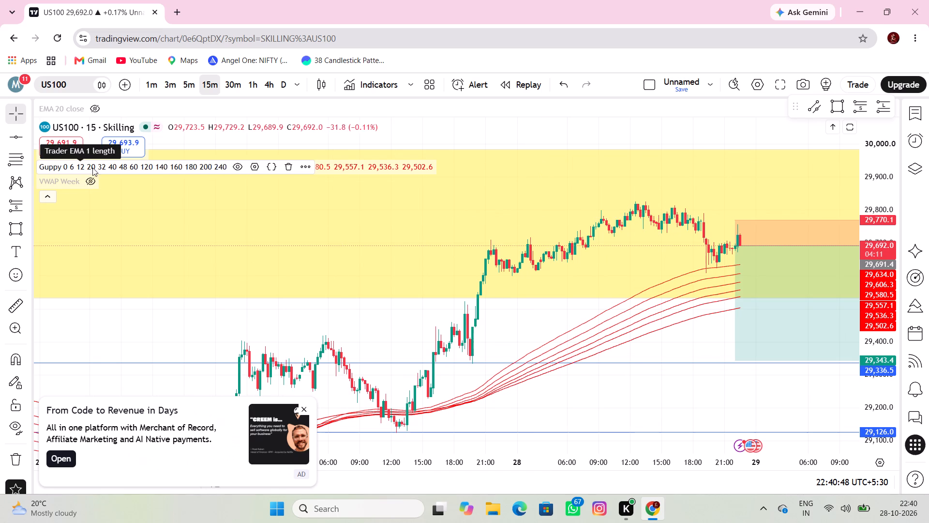
click(232, 169)
Lower the short position's target to about 29,337.1, next to the 29,336.5 support line.
scroll(433, 447, down, 1)
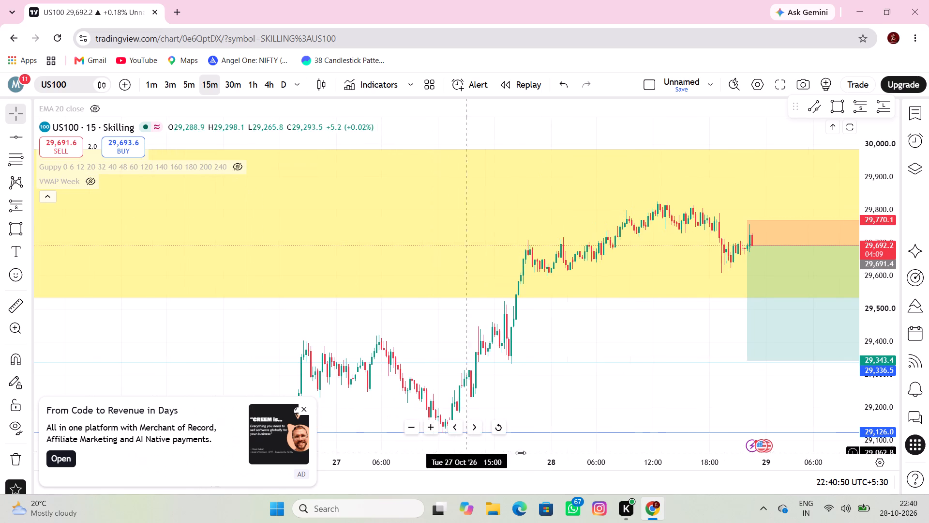
drag(644, 307, 402, 383)
scroll(407, 401, up, 4)
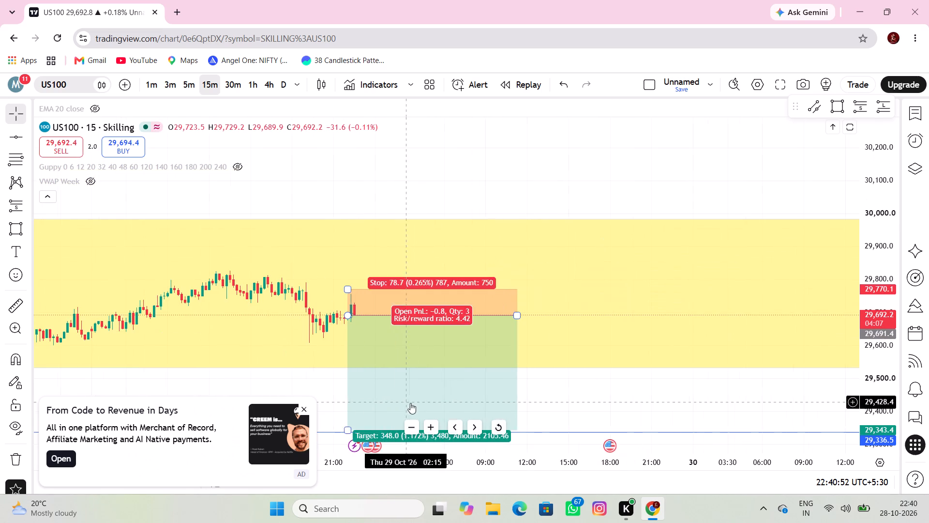
drag(569, 414, 790, 393)
scroll(864, 380, up, 5)
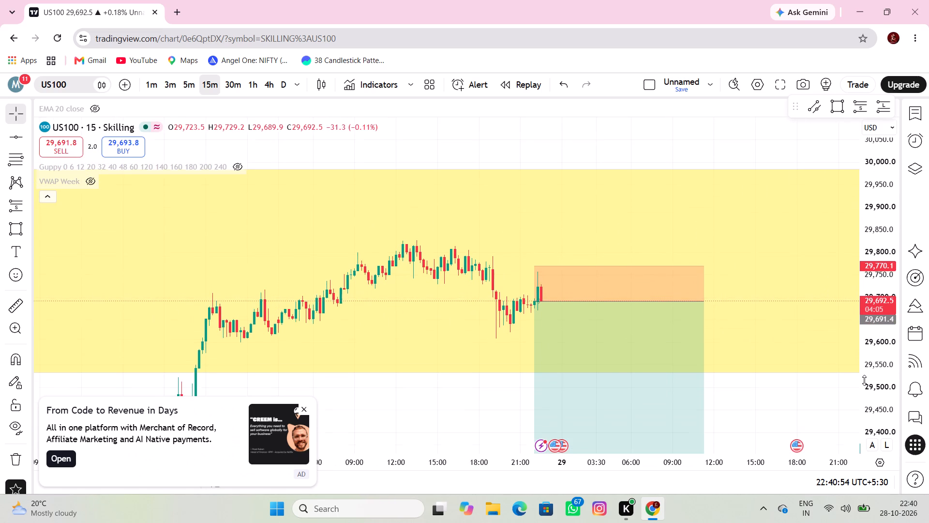
scroll(866, 380, up, 2)
scroll(866, 380, down, 7)
drag(781, 393, 769, 378)
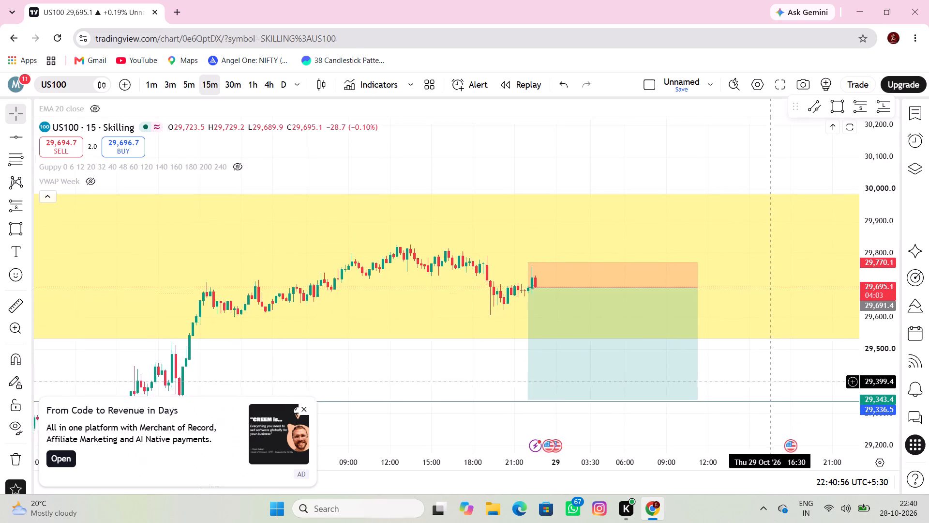
drag(769, 378, 764, 372)
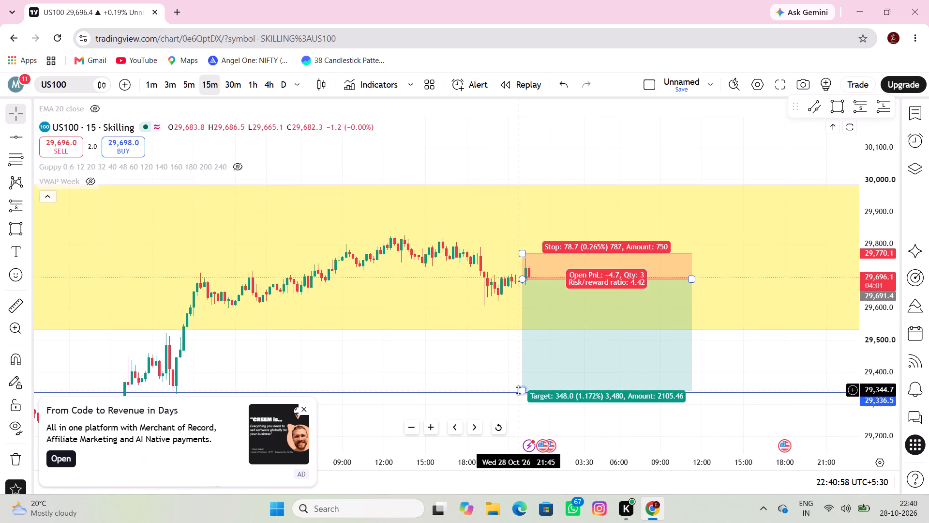
drag(518, 390, 528, 392)
Examine the short position against the recent US100 candles, the yellow zone and the support line at its target.
drag(474, 367, 495, 387)
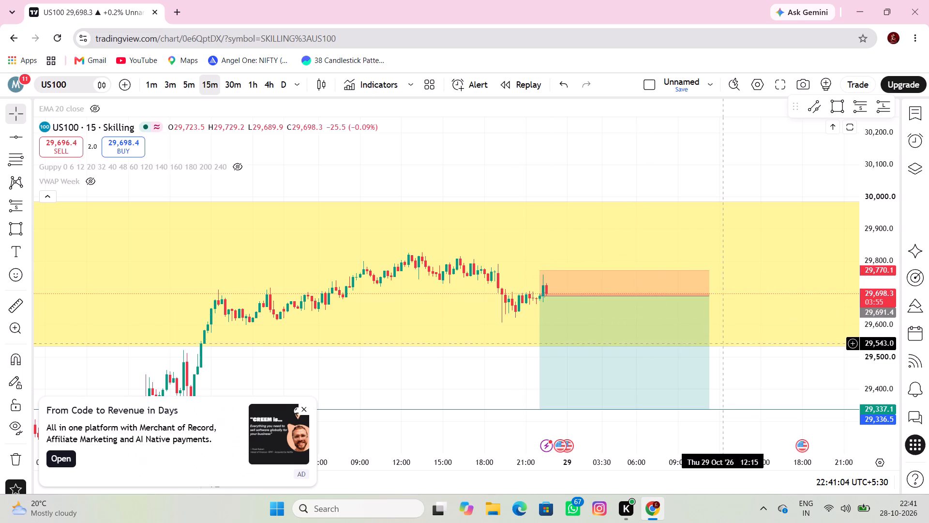
drag(733, 352, 690, 341)
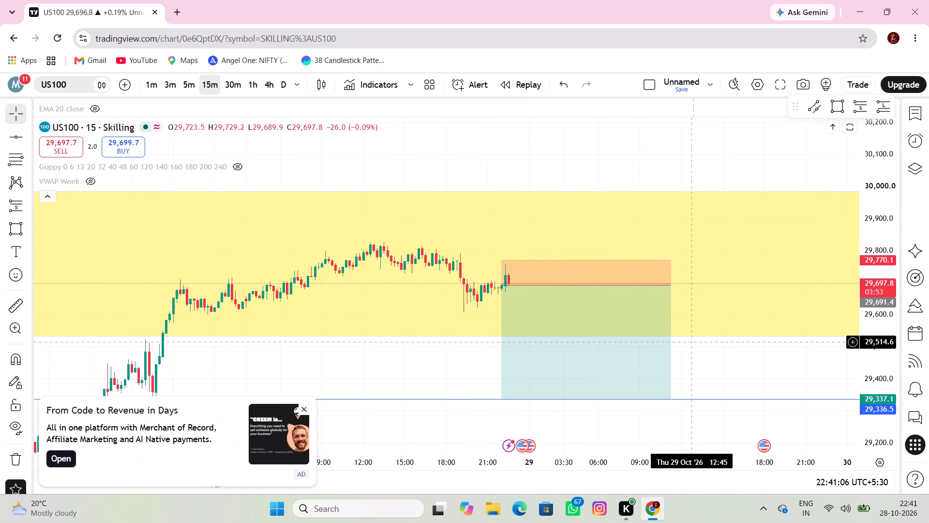
drag(690, 341, 704, 334)
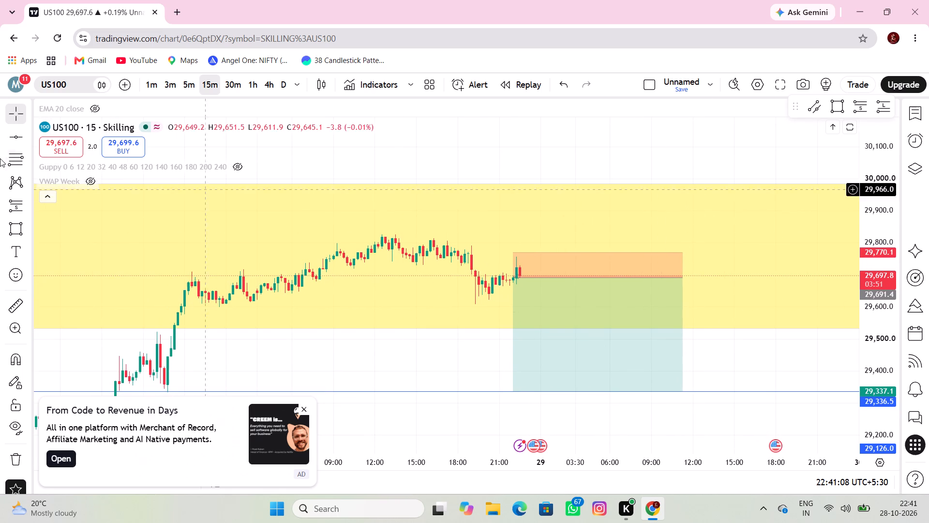
click(63, 129)
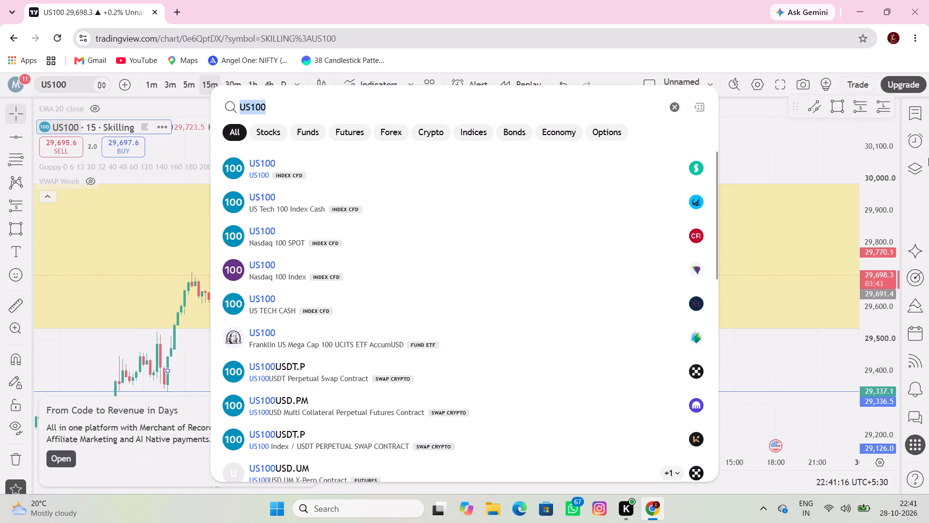
click(789, 135)
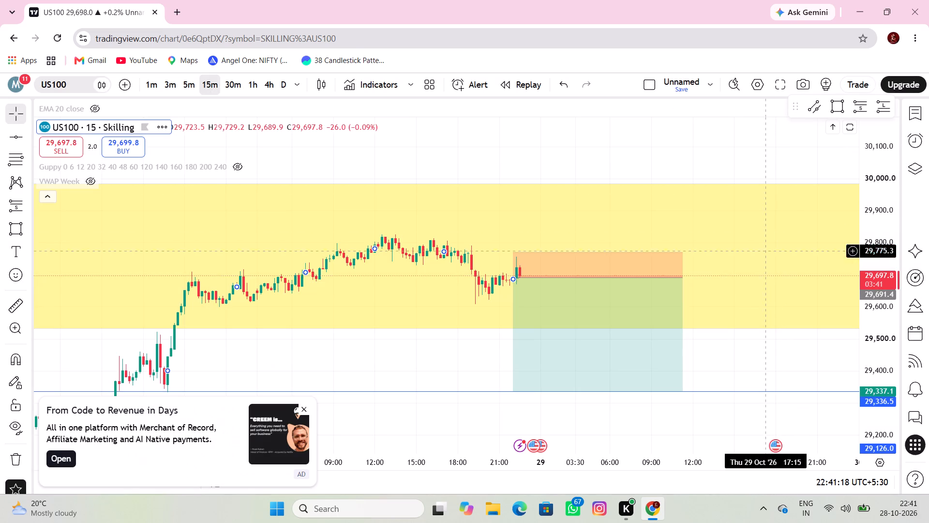
scroll(866, 311, up, 5)
scroll(866, 312, down, 7)
drag(831, 343, 783, 348)
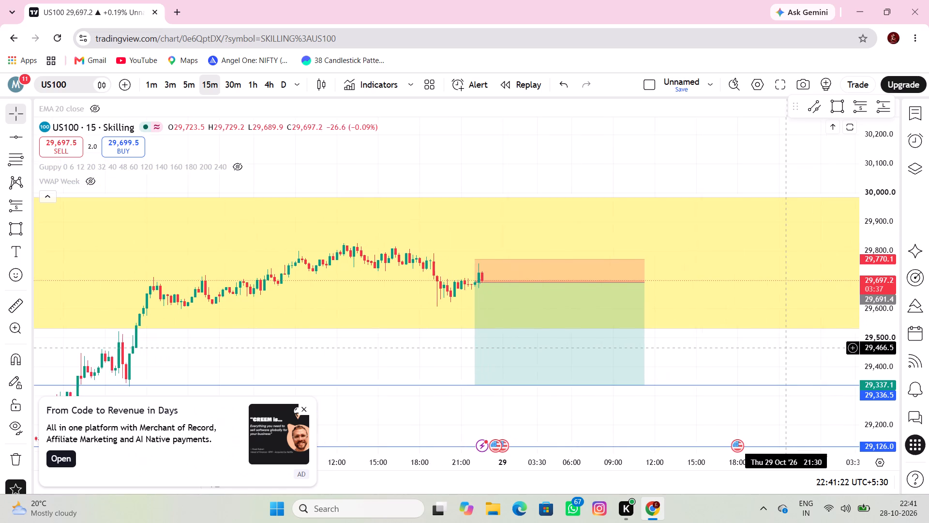
drag(783, 348, 782, 348)
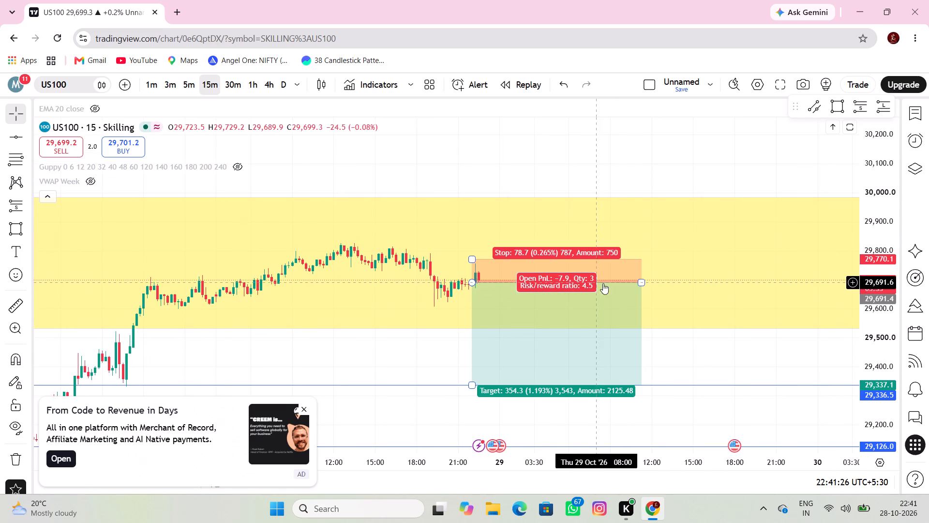
drag(645, 369, 692, 387)
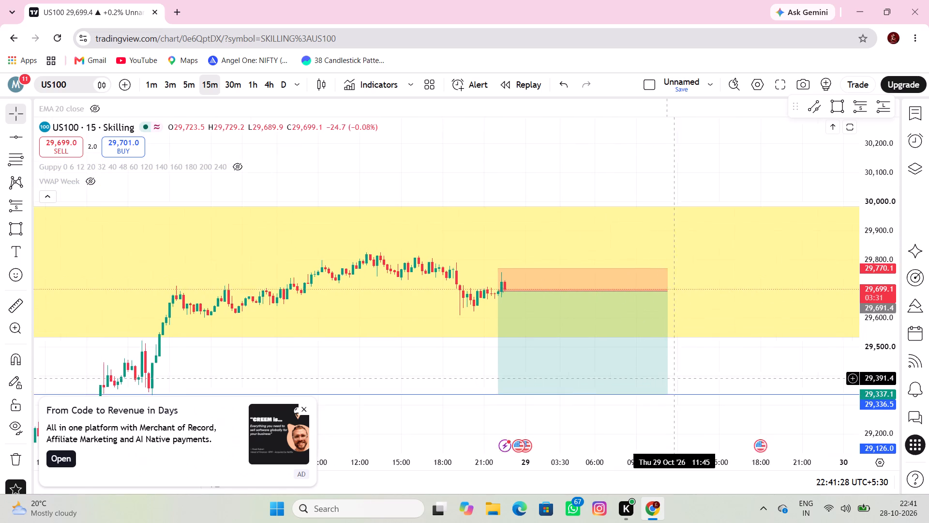
drag(692, 387, 709, 400)
scroll(877, 418, up, 3)
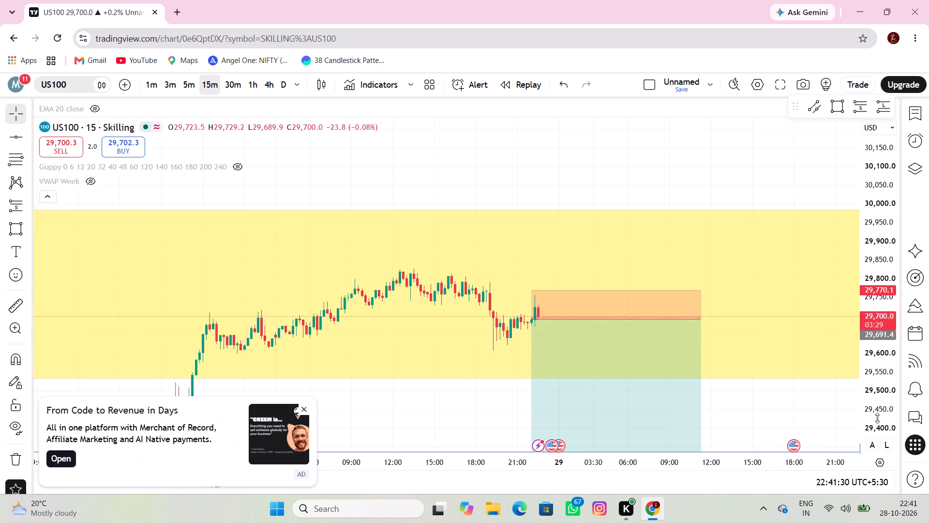
scroll(877, 417, down, 2)
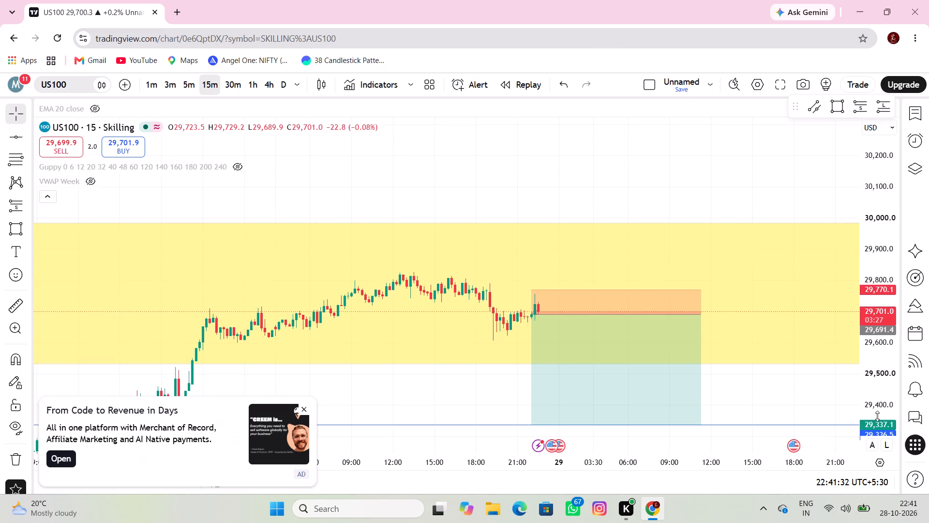
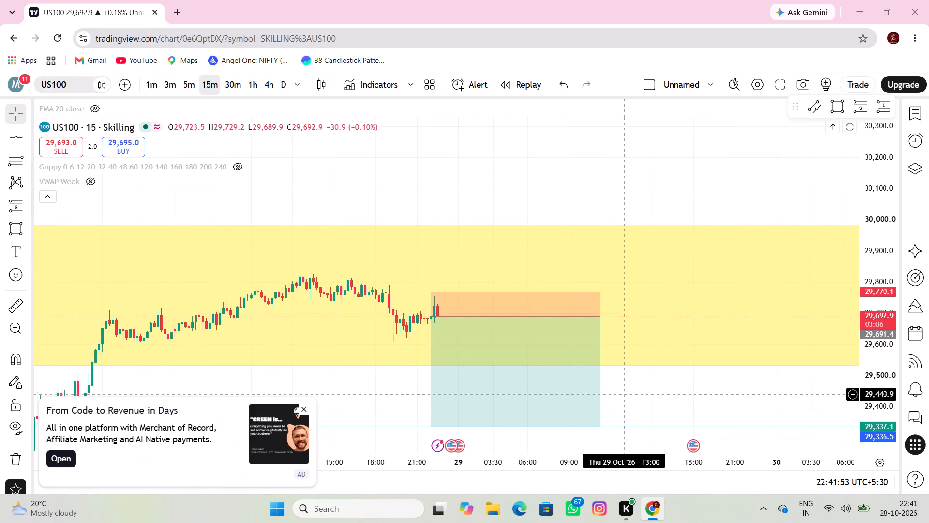
Examine the US100 15-minute short position against the yellow zone, earlier price action and the support lines below it.
scroll(629, 387, down, 5)
scroll(823, 382, down, 3)
scroll(862, 397, down, 3)
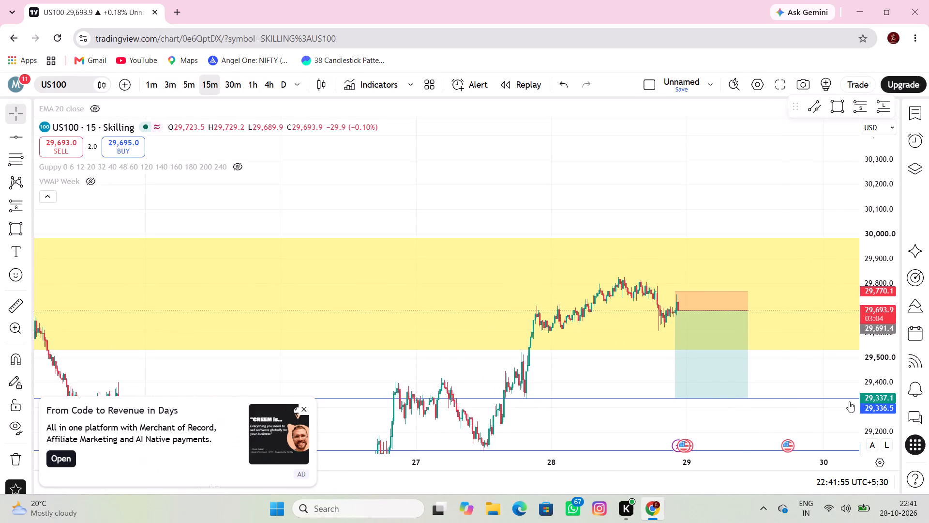
drag(789, 382, 734, 343)
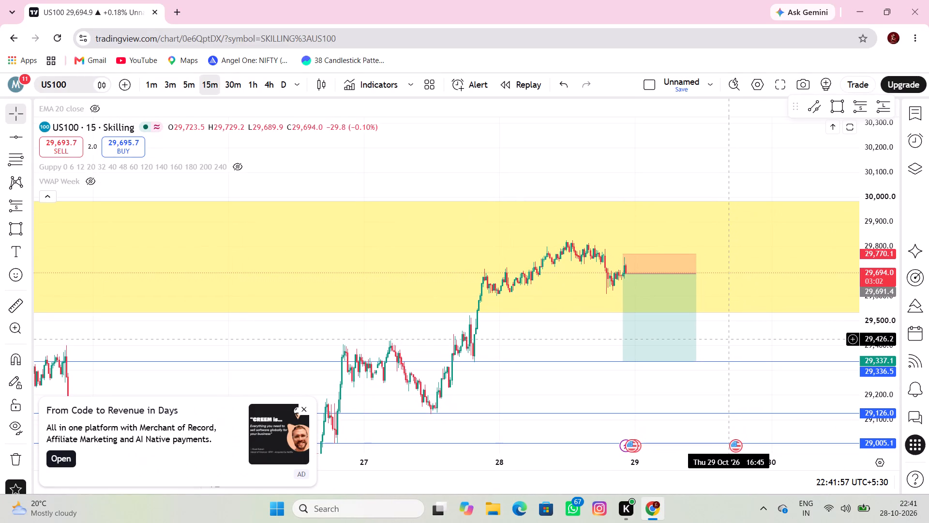
scroll(552, 346, up, 5)
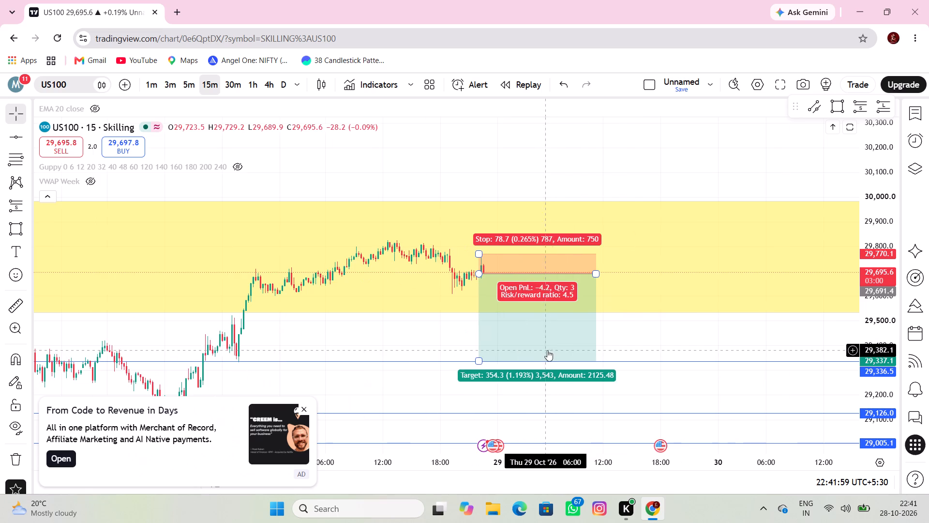
drag(635, 336, 710, 368)
scroll(708, 369, up, 4)
scroll(870, 372, up, 5)
drag(672, 396, 760, 341)
scroll(753, 340, down, 3)
scroll(760, 341, up, 4)
scroll(925, 371, down, 6)
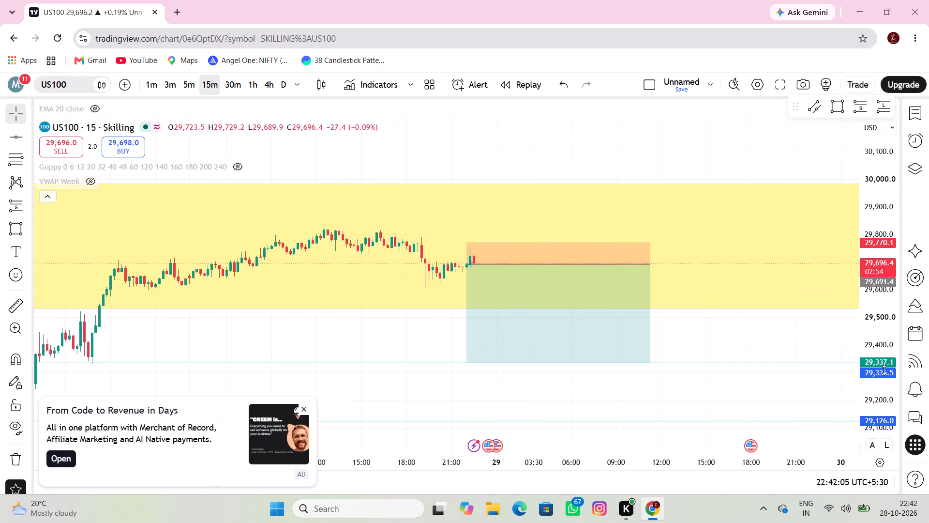
drag(822, 355, 824, 378)
scroll(874, 360, up, 4)
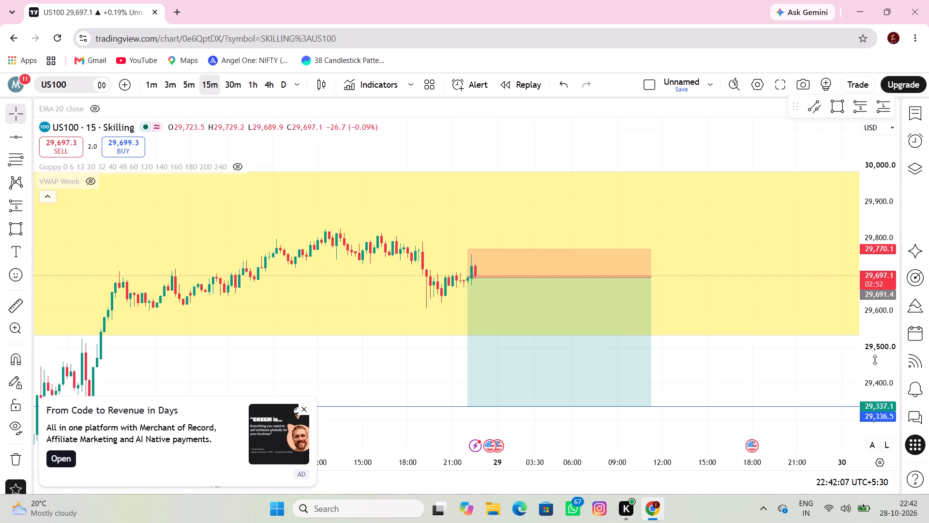
scroll(875, 360, up, 2)
scroll(875, 360, down, 10)
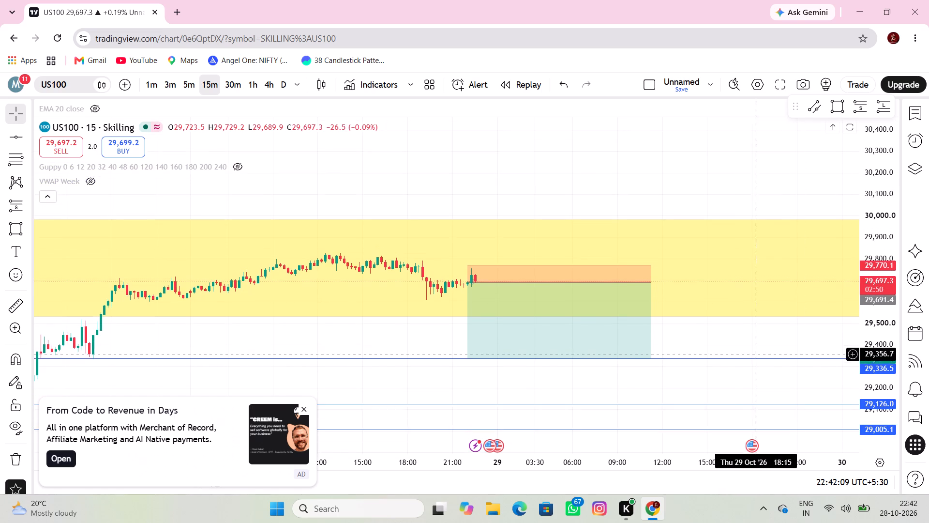
scroll(740, 354, down, 6)
drag(693, 386, 667, 312)
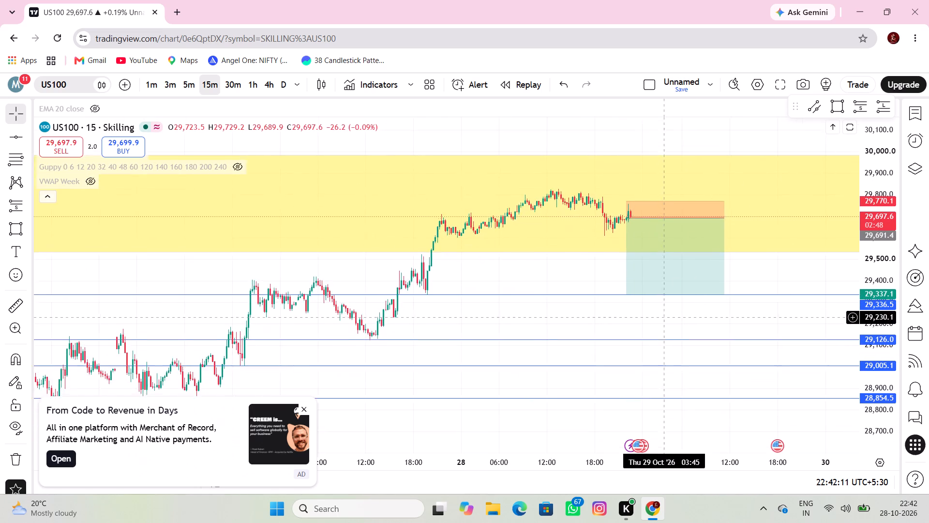
drag(667, 312, 762, 307)
drag(762, 308, 761, 323)
drag(750, 323, 737, 321)
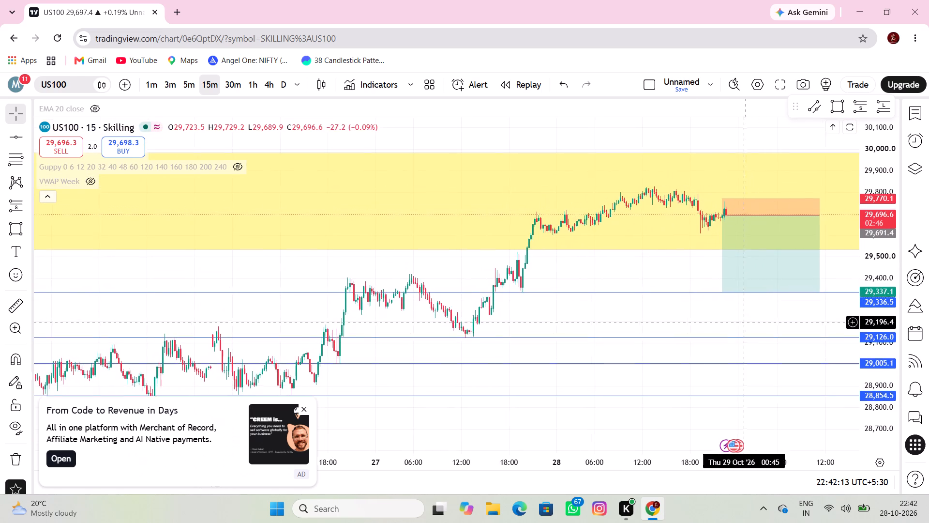
drag(737, 321, 671, 320)
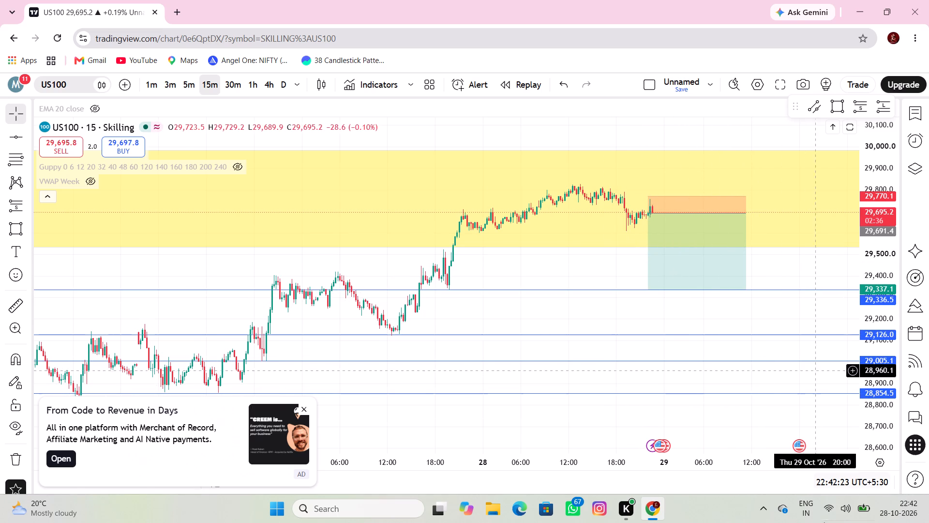
Review the recent US100 candles around the short position's entry and the distance down to its target line.
drag(643, 318, 670, 415)
scroll(672, 416, up, 5)
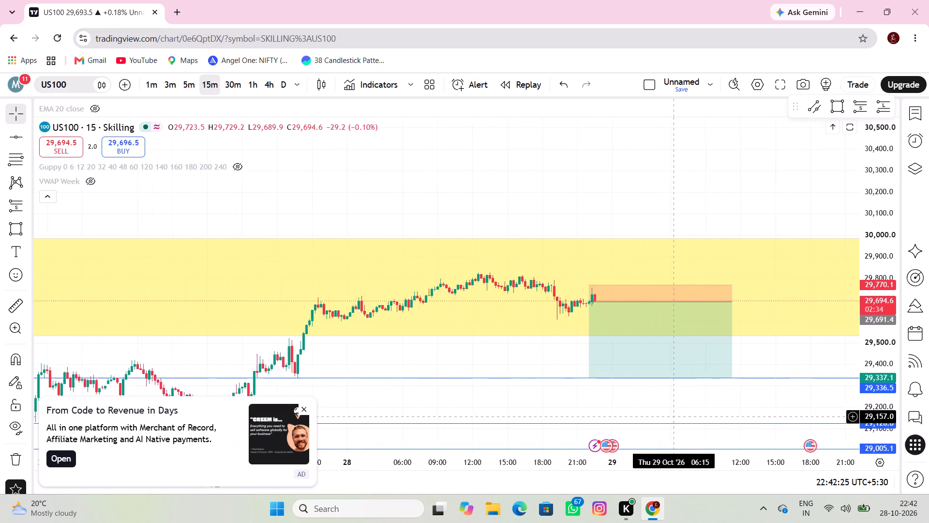
scroll(875, 373, up, 6)
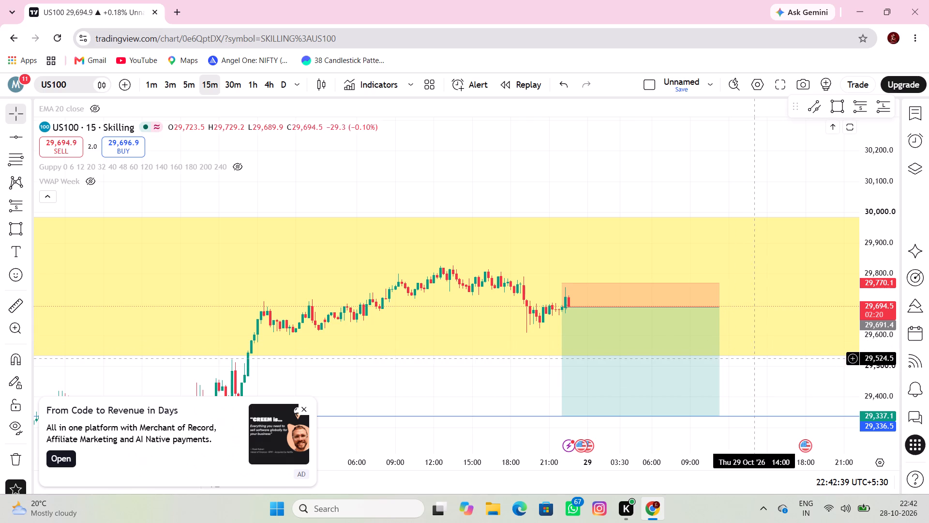
drag(753, 359, 730, 346)
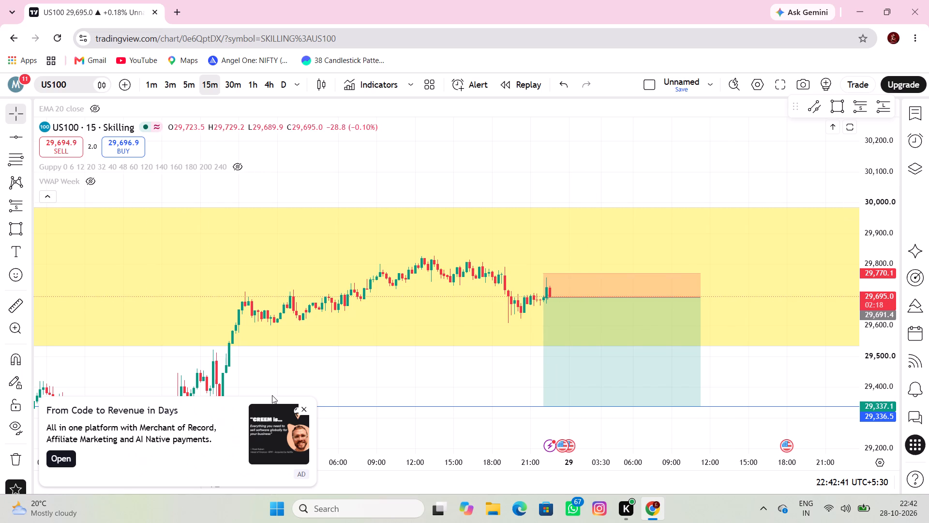
drag(355, 376, 297, 350)
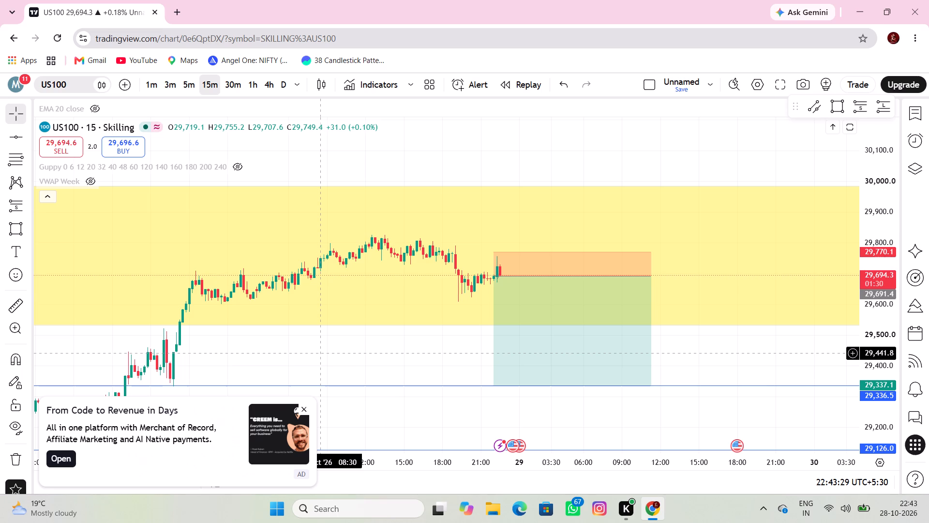
scroll(321, 359, down, 5)
drag(437, 372, 426, 371)
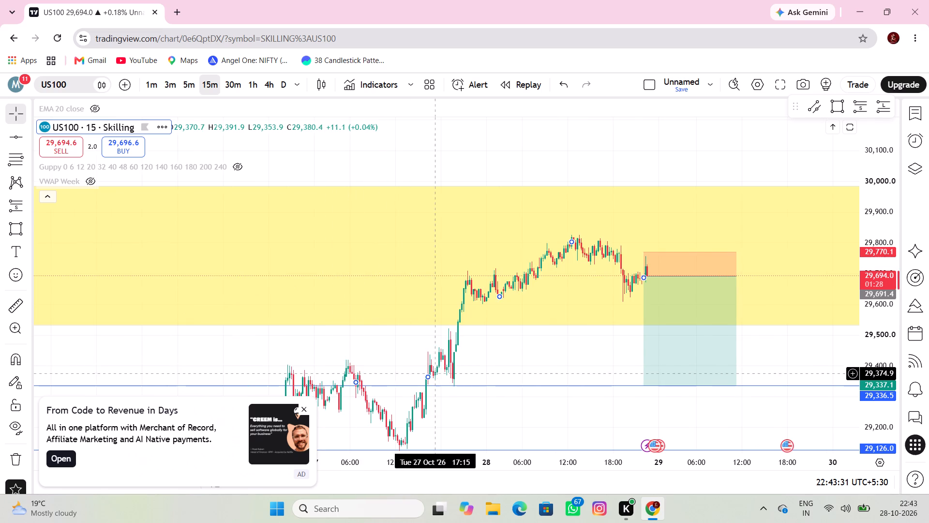
drag(426, 371, 370, 336)
scroll(383, 330, up, 8)
drag(191, 317, 191, 318)
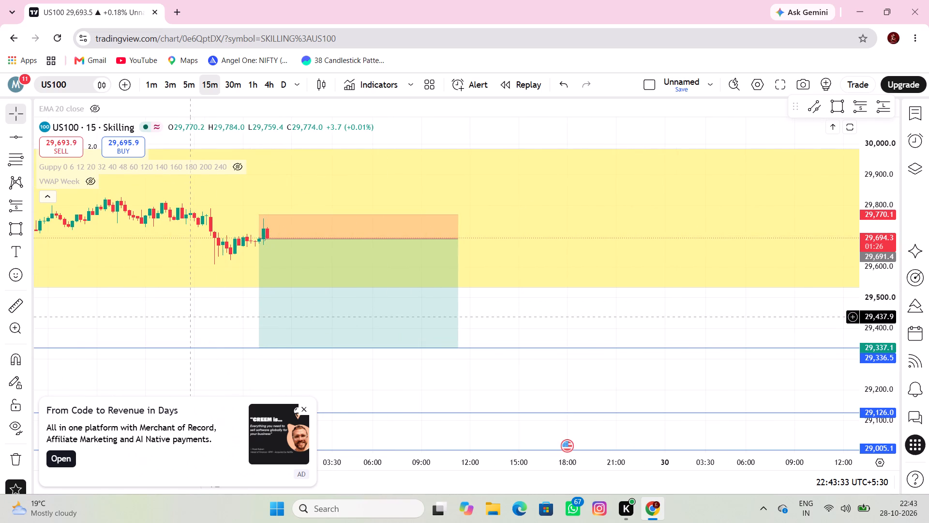
drag(191, 318, 340, 338)
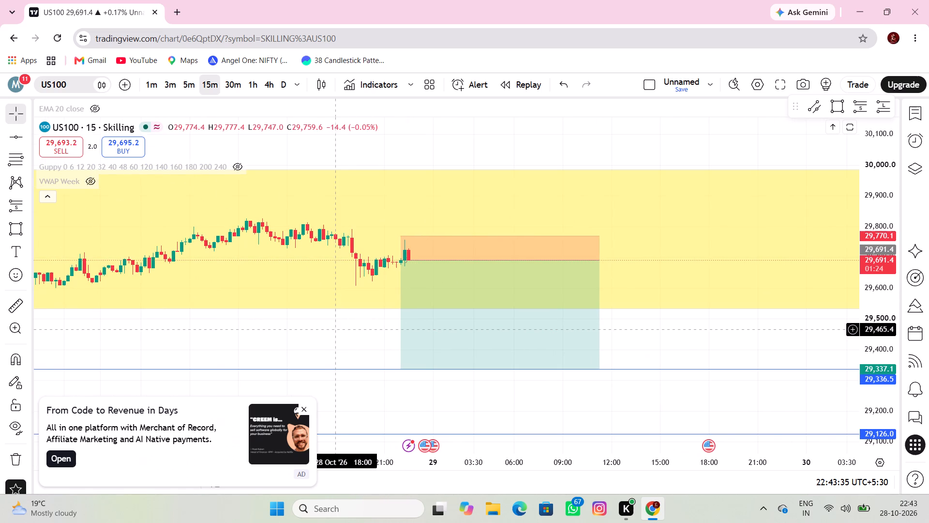
Adjust the horizontal support line at the short position's target to about 29,335.5.
scroll(350, 330, down, 8)
scroll(596, 387, up, 7)
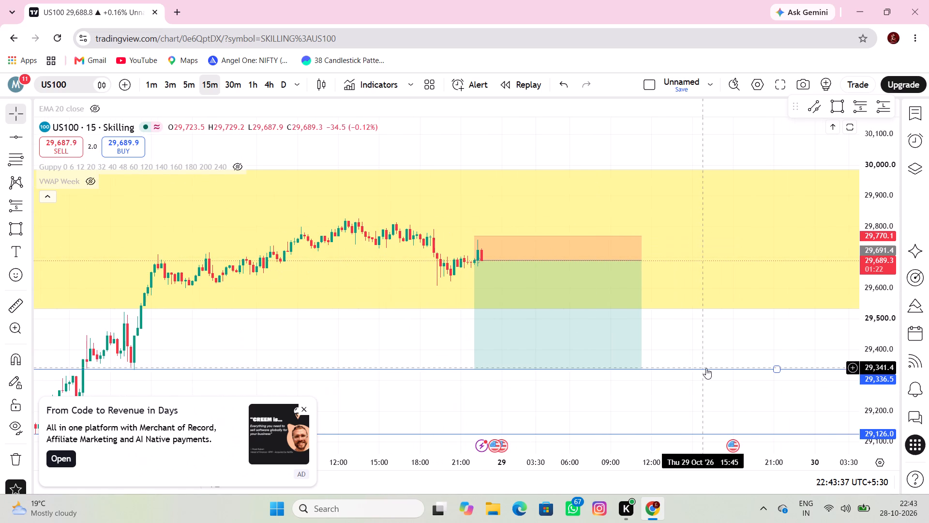
click(706, 368)
drag(708, 369, 710, 377)
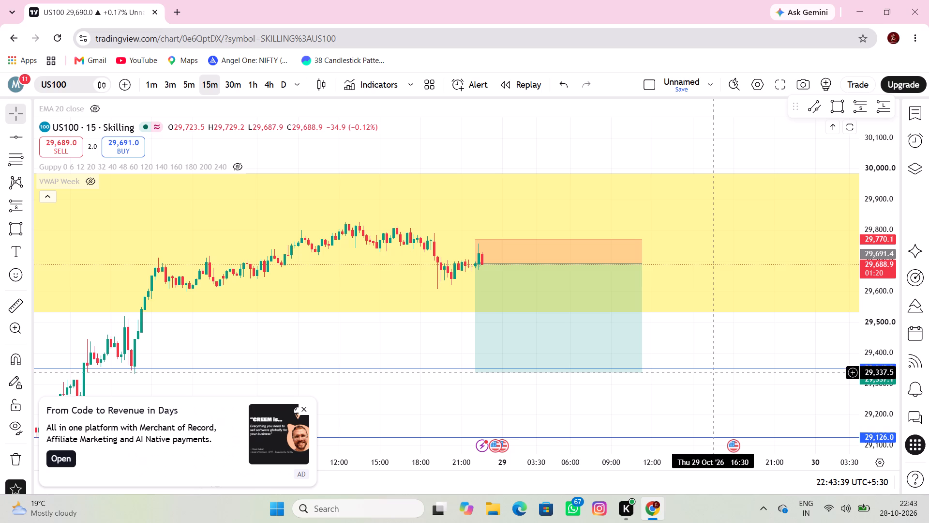
drag(715, 368, 718, 373)
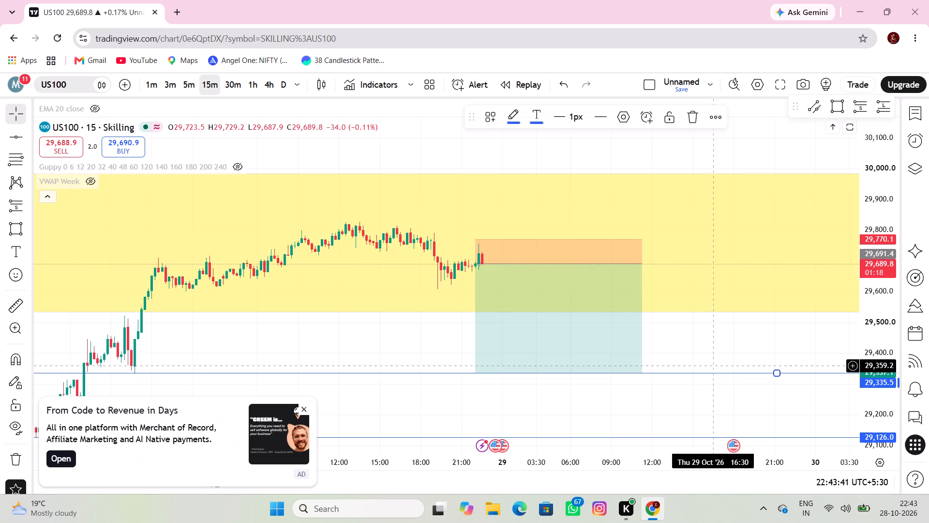
click(715, 358)
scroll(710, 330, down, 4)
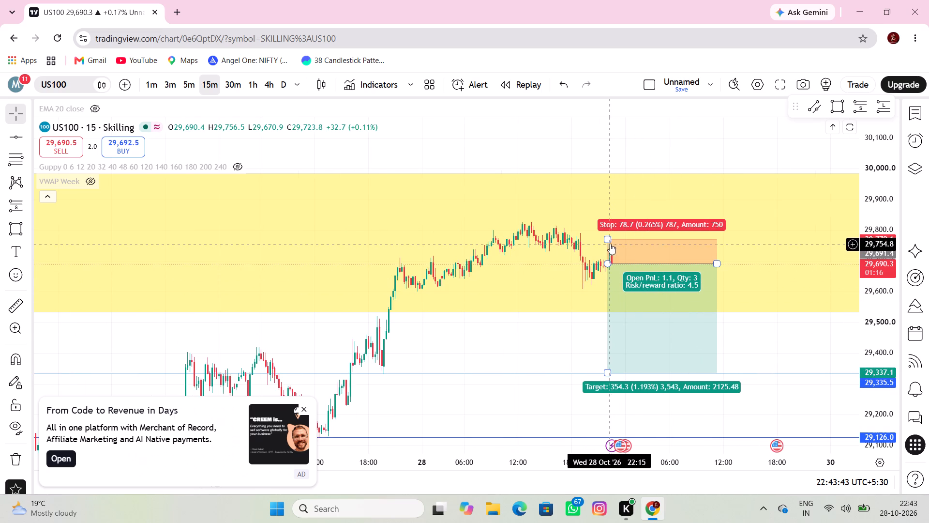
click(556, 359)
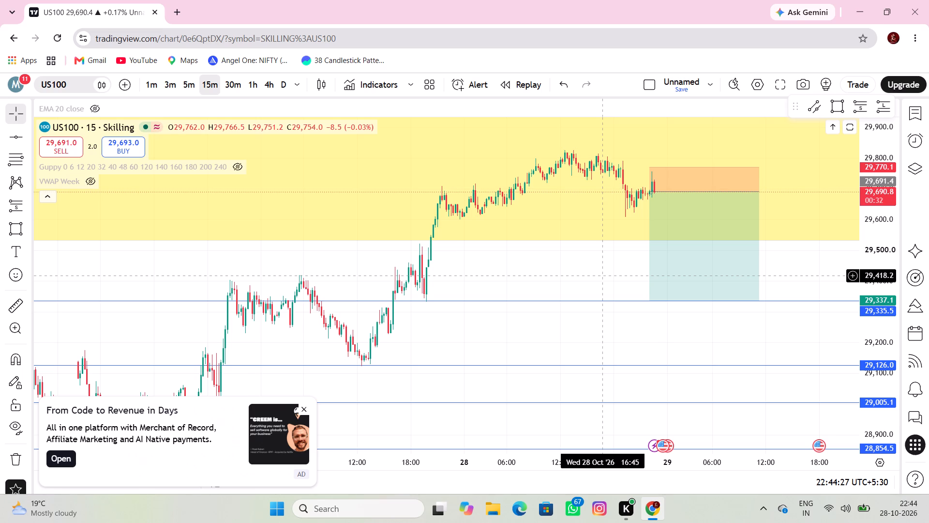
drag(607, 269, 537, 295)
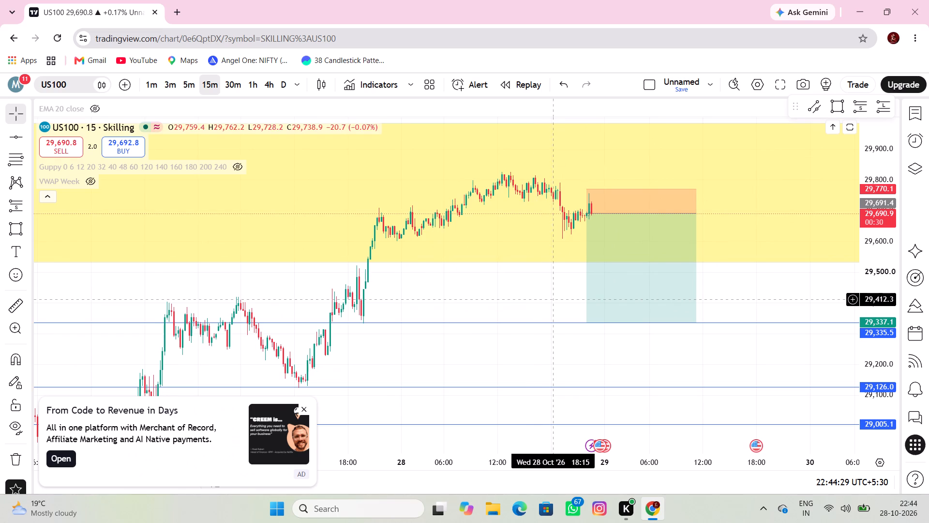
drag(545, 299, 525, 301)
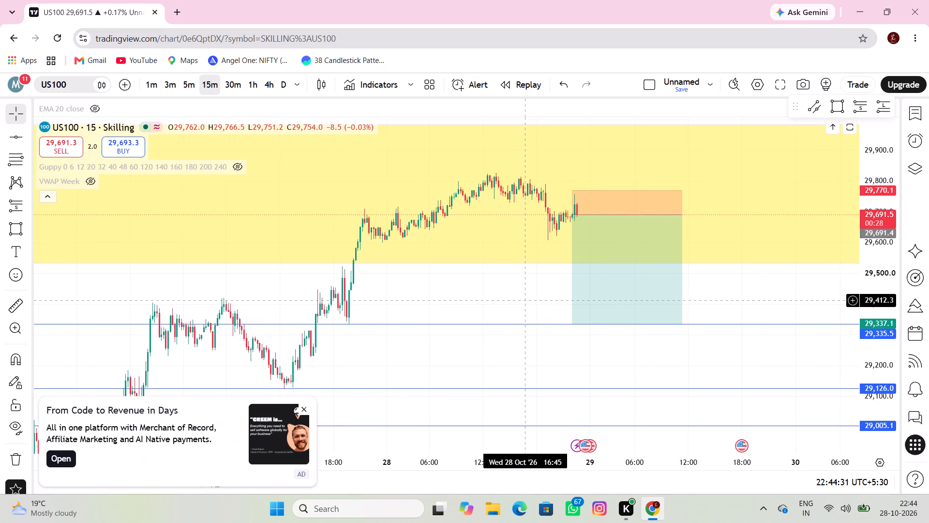